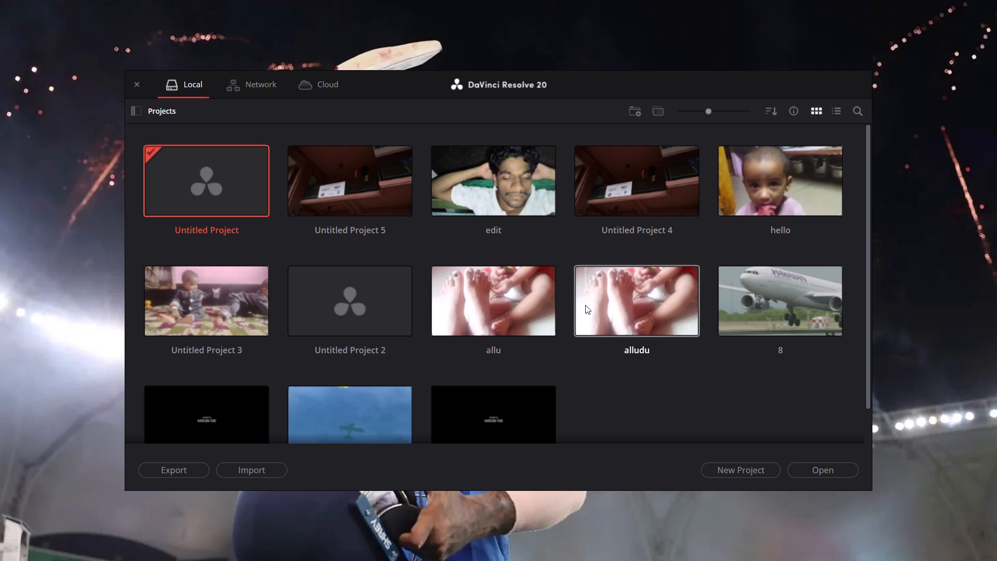
Open the existing local project named 8, the one with the airplane thumbnail.
{"action": "double_click", "coordinate": [753, 318]}
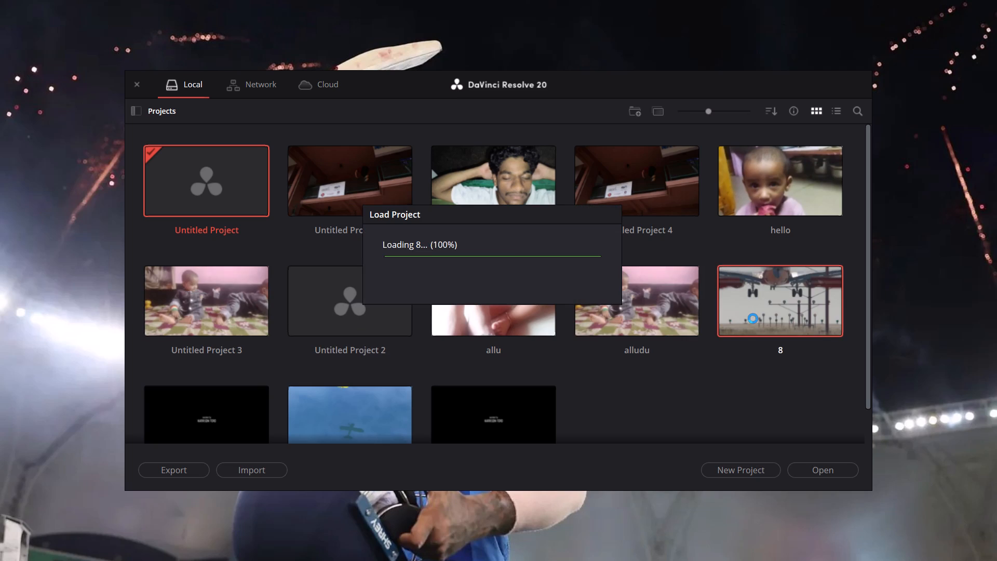
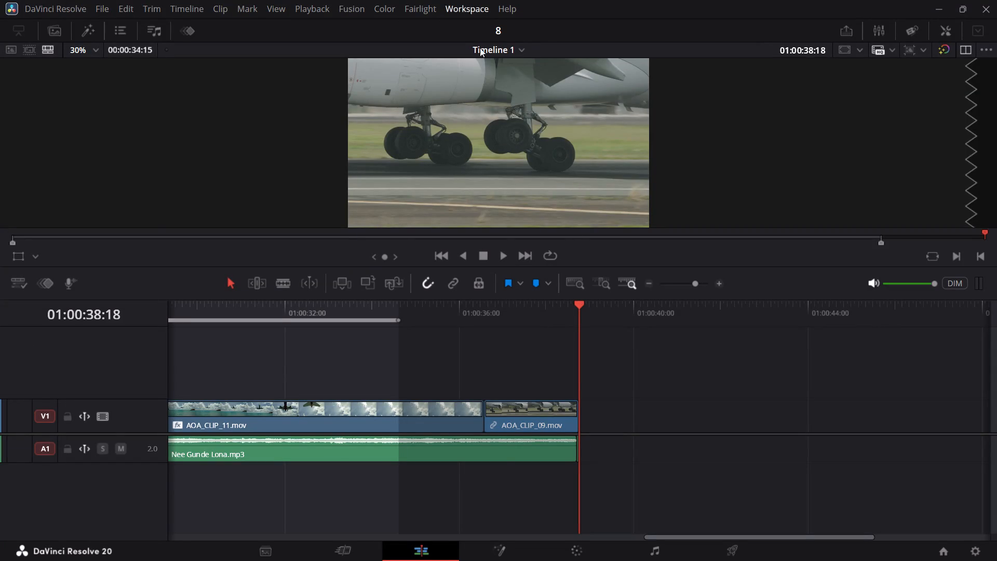
Switch to the Cut page and play Timeline 1 from the beginning to review the existing edit.
{"action": "left_click", "coordinate": [339, 543]}
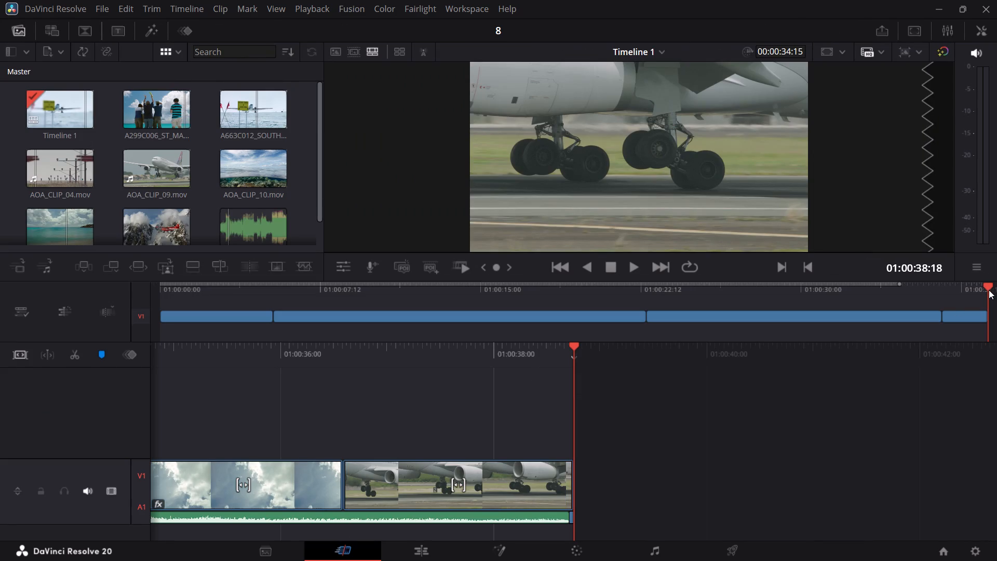
{"action": "left_click_drag", "start_coordinate": [989, 290], "coordinate": [53, 335]}
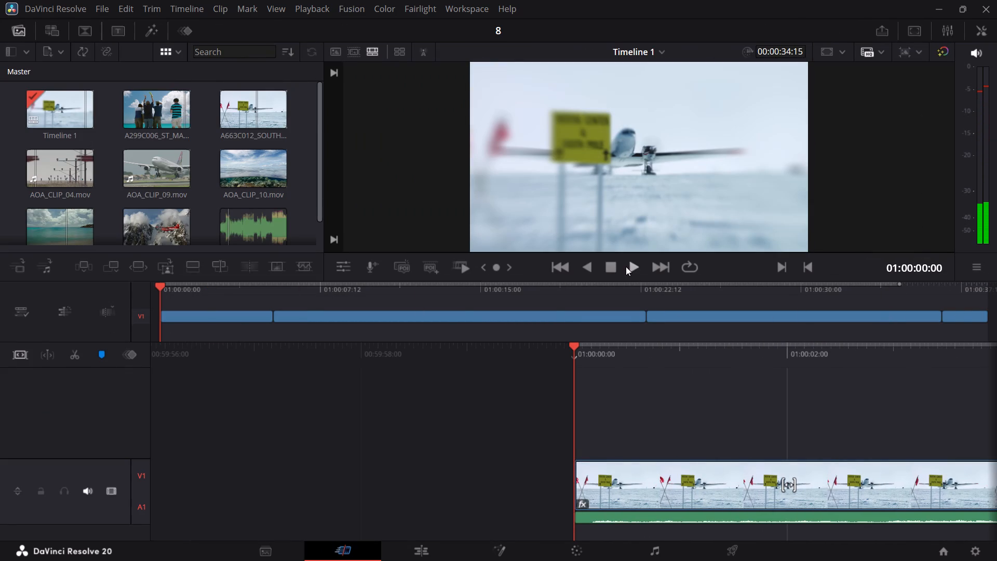
{"action": "left_click", "coordinate": [626, 266]}
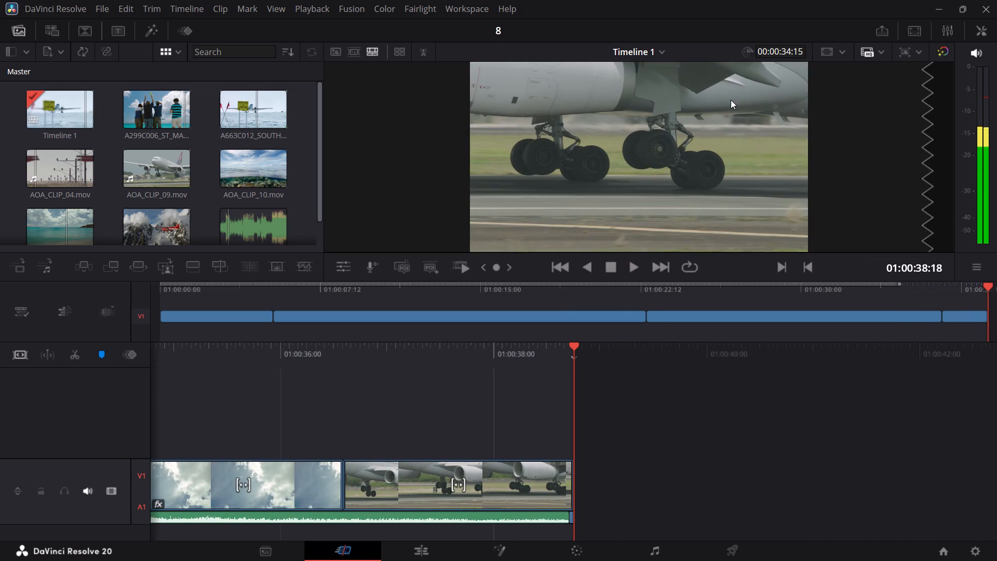
Open AOA_CLIP_10.mov in the source viewer and play it from near its start.
{"action": "double_click", "coordinate": [243, 150]}
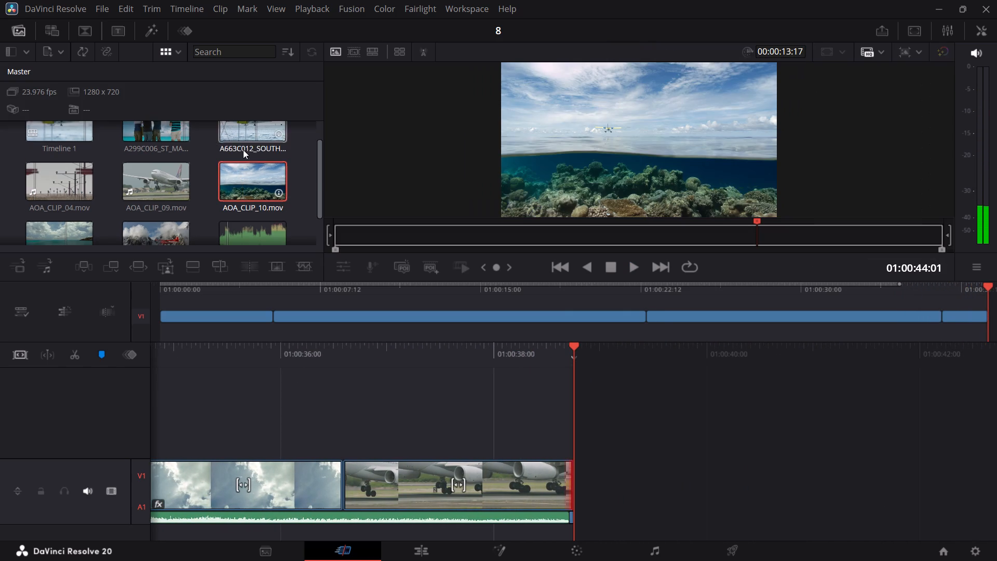
{"action": "left_click_drag", "start_coordinate": [754, 223], "coordinate": [744, 219]}
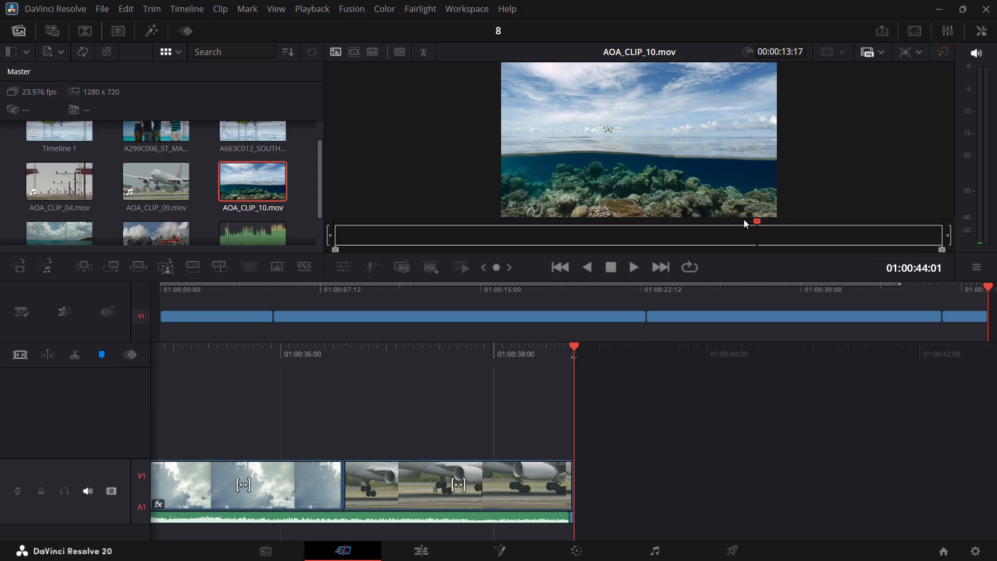
{"action": "left_click_drag", "start_coordinate": [744, 219], "coordinate": [360, 267]}
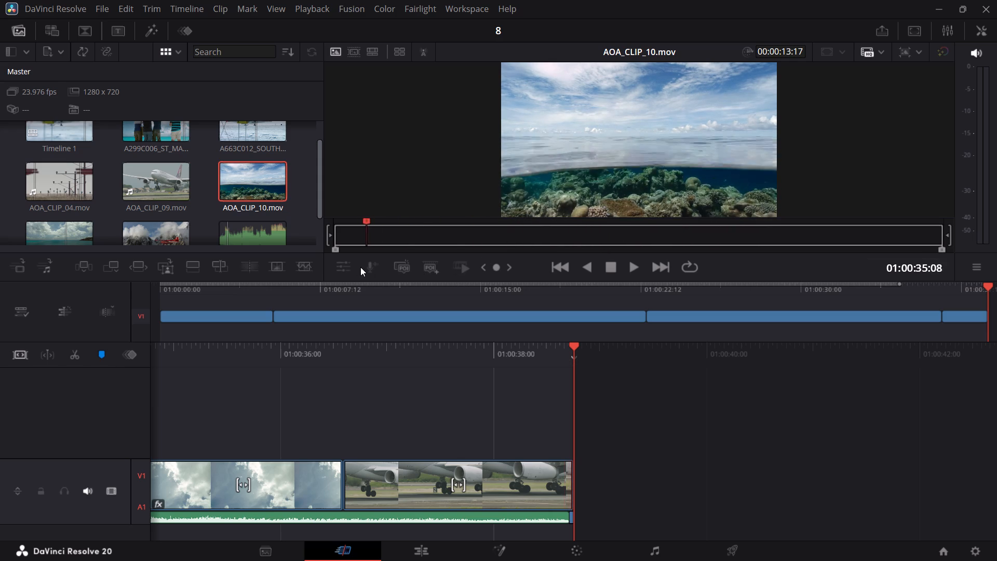
{"action": "left_click_drag", "start_coordinate": [360, 267], "coordinate": [349, 267]}
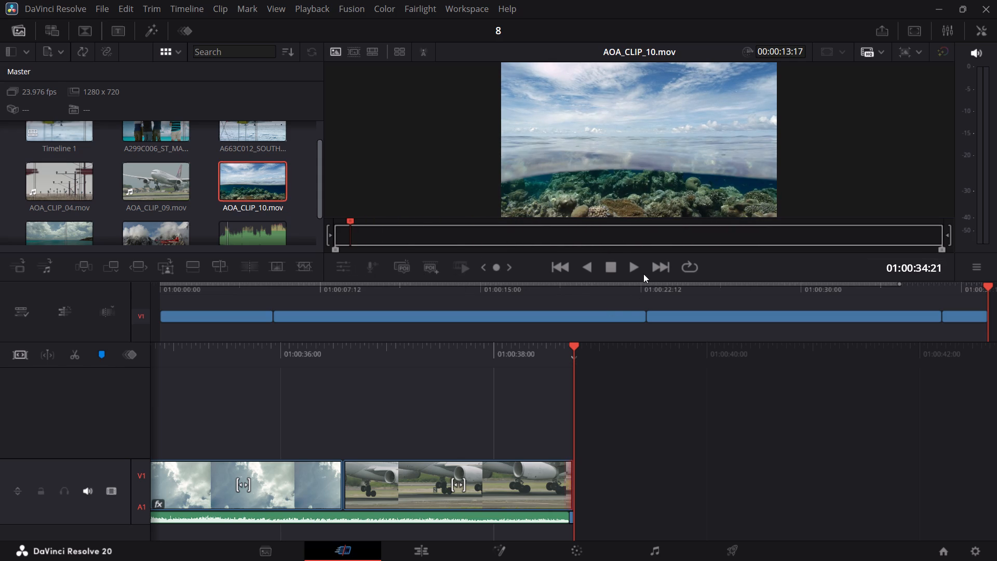
{"action": "left_click", "coordinate": [628, 269]}
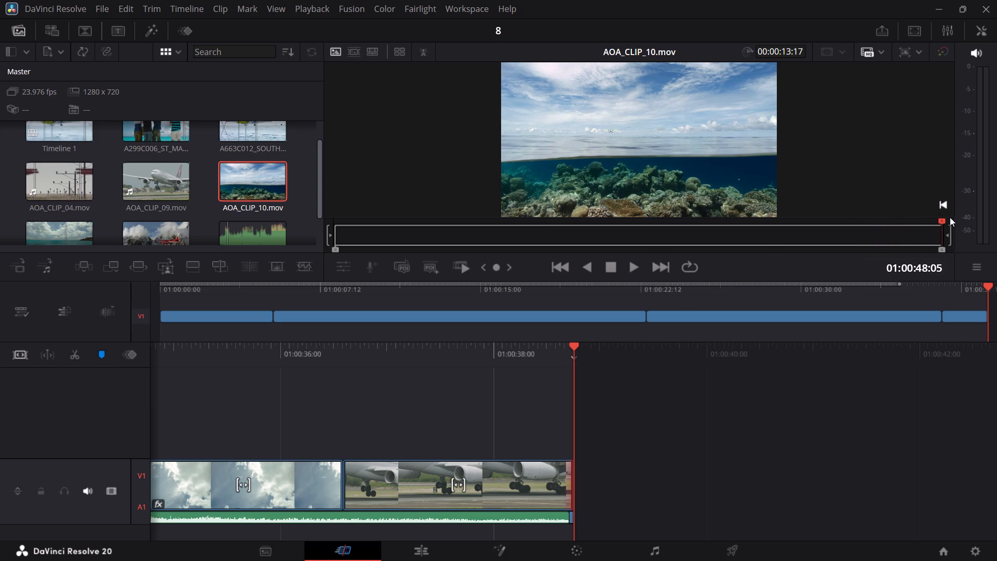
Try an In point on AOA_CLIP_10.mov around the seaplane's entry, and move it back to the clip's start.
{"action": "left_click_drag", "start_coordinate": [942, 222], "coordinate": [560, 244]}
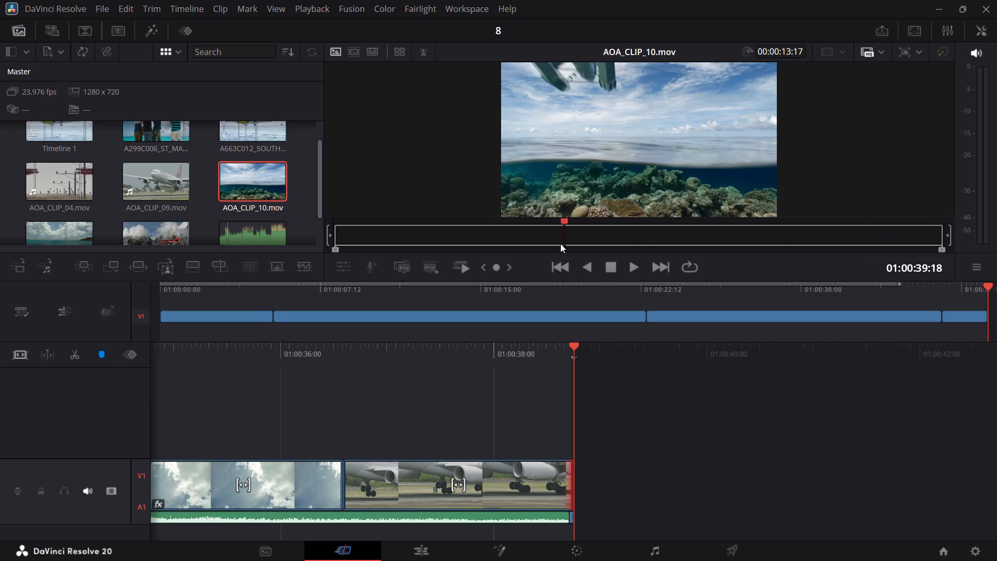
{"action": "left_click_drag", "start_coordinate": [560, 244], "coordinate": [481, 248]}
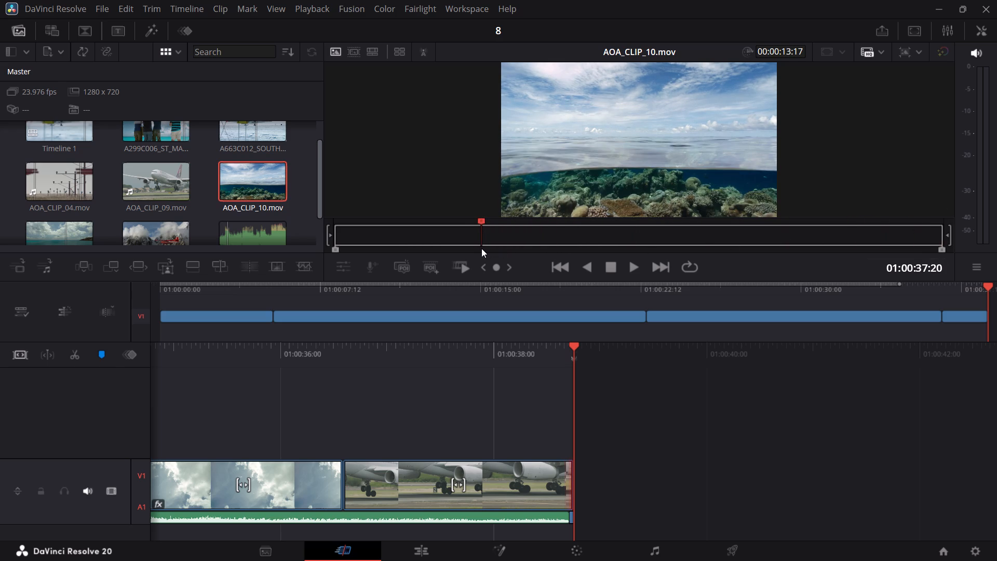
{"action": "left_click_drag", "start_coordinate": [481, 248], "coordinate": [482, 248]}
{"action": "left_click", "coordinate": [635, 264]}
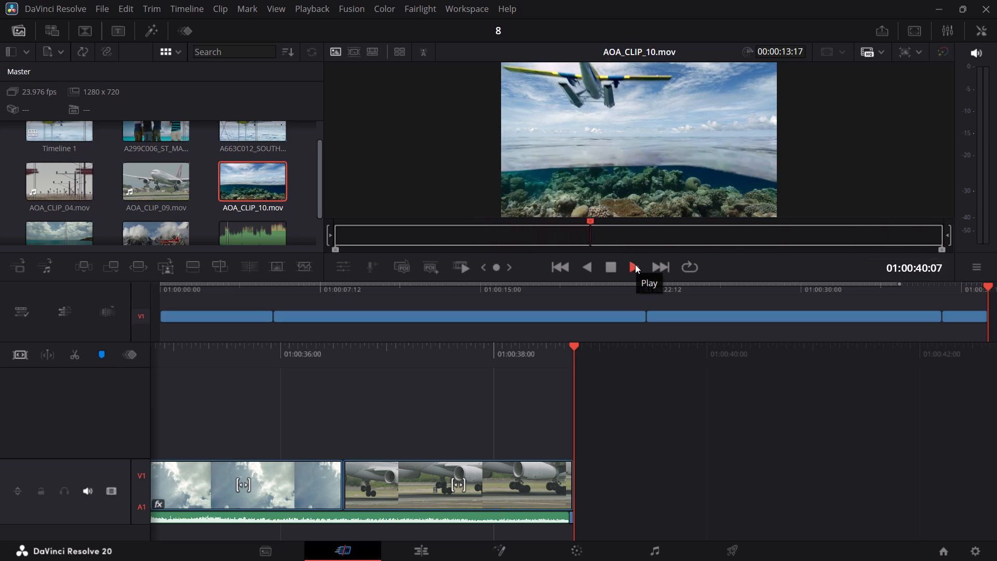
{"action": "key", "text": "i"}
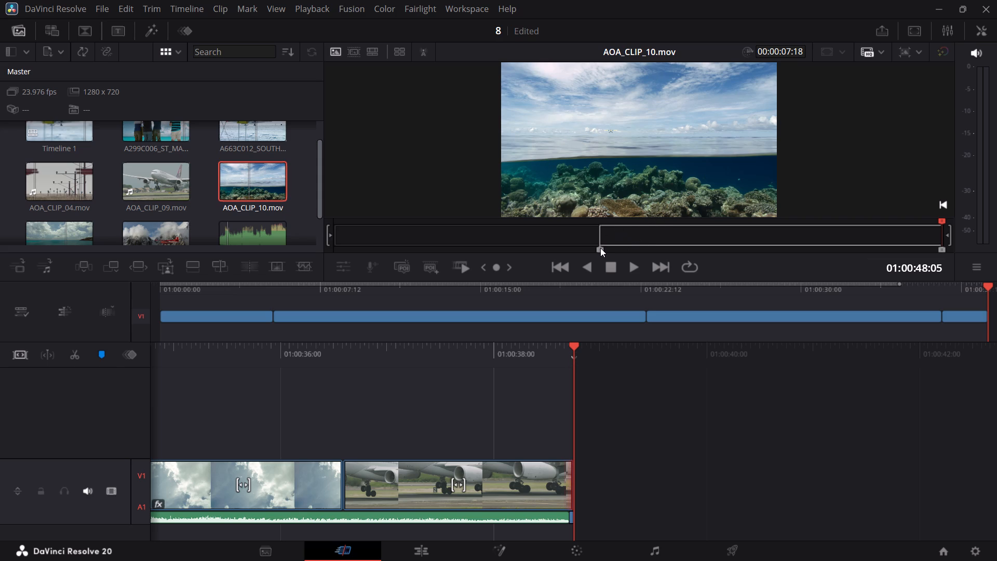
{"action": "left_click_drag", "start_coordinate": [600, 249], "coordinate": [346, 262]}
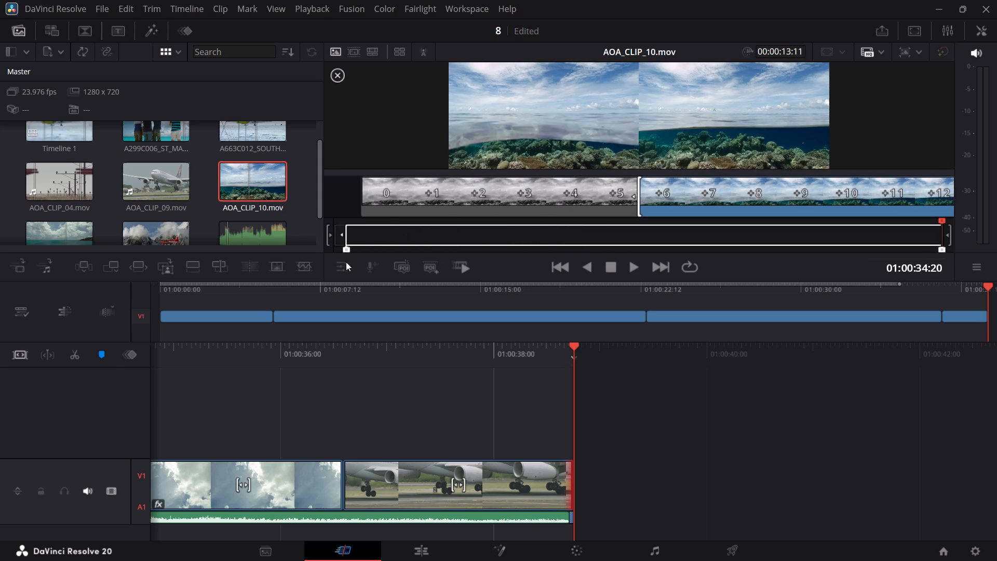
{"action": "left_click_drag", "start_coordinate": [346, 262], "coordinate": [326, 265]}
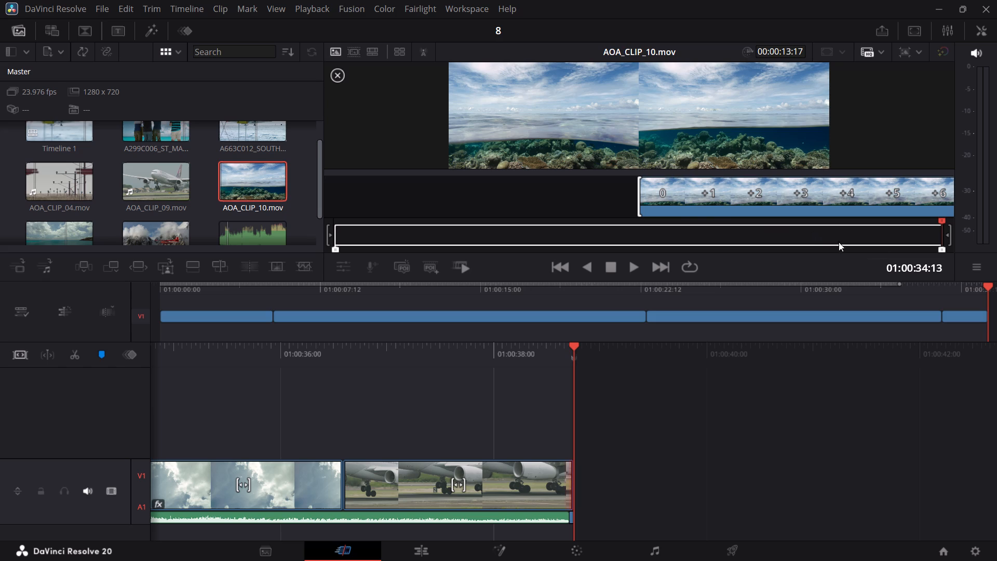
Mark In and Out points on AOA_CLIP_10.mov around the seaplane's fly-over, for a range of 00:00:02:16.
{"action": "left_click_drag", "start_coordinate": [941, 222], "coordinate": [438, 252]}
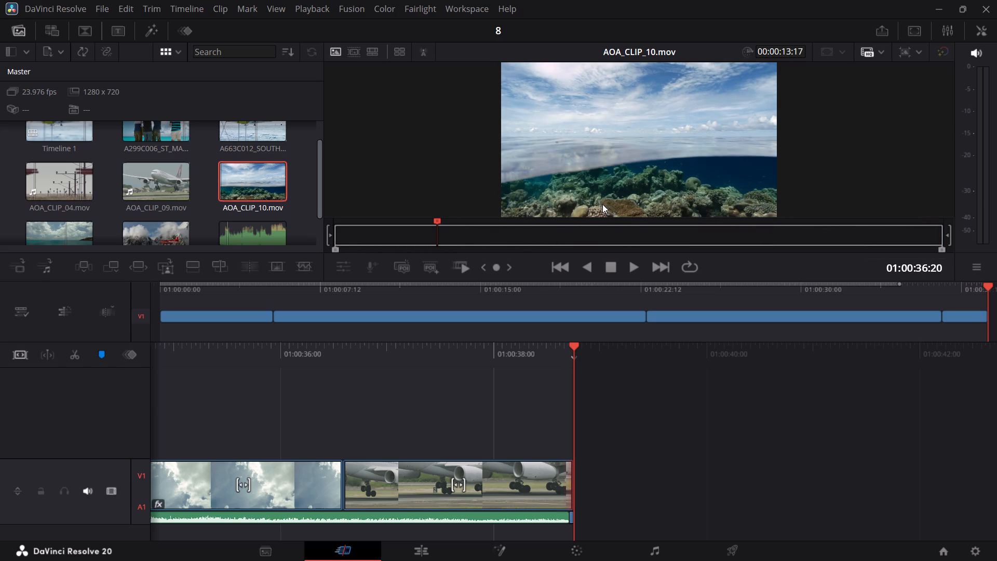
{"action": "left_click", "coordinate": [631, 270]}
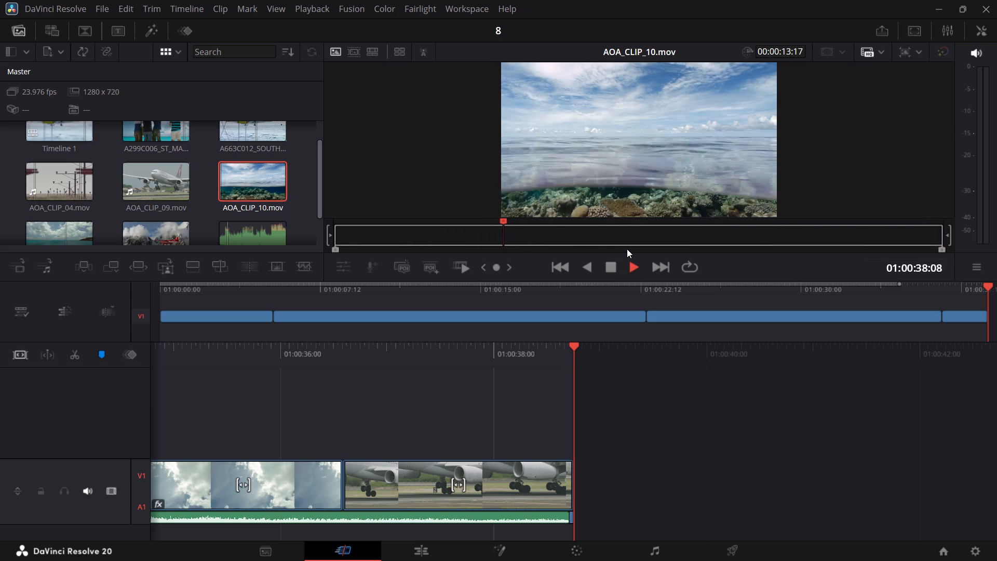
{"action": "key", "text": "i"}
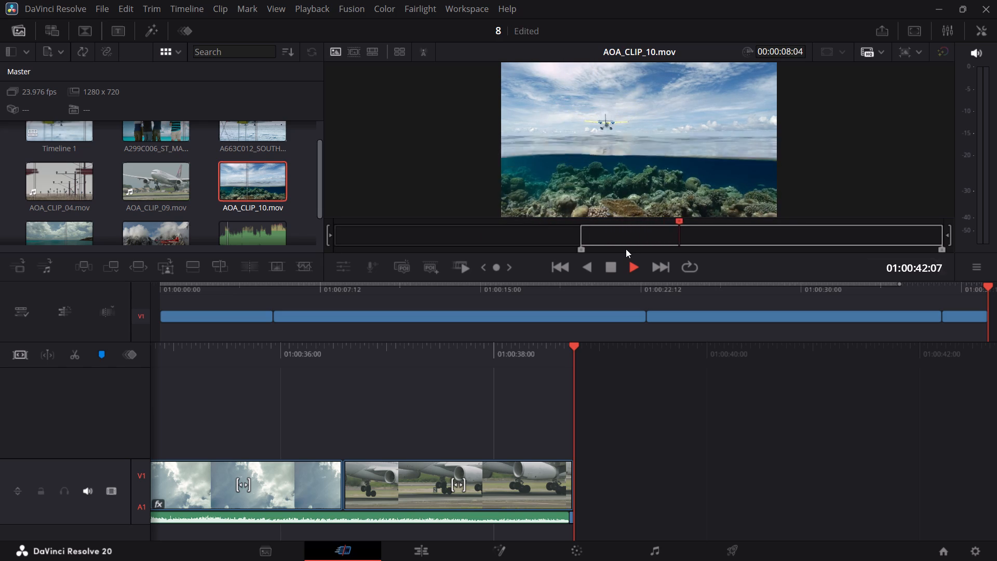
{"action": "key", "text": "o"}
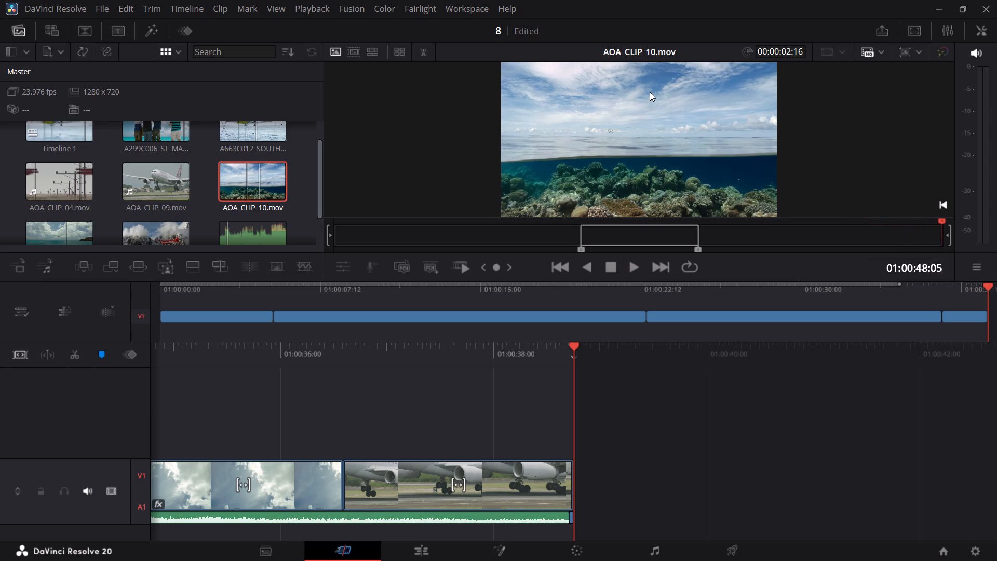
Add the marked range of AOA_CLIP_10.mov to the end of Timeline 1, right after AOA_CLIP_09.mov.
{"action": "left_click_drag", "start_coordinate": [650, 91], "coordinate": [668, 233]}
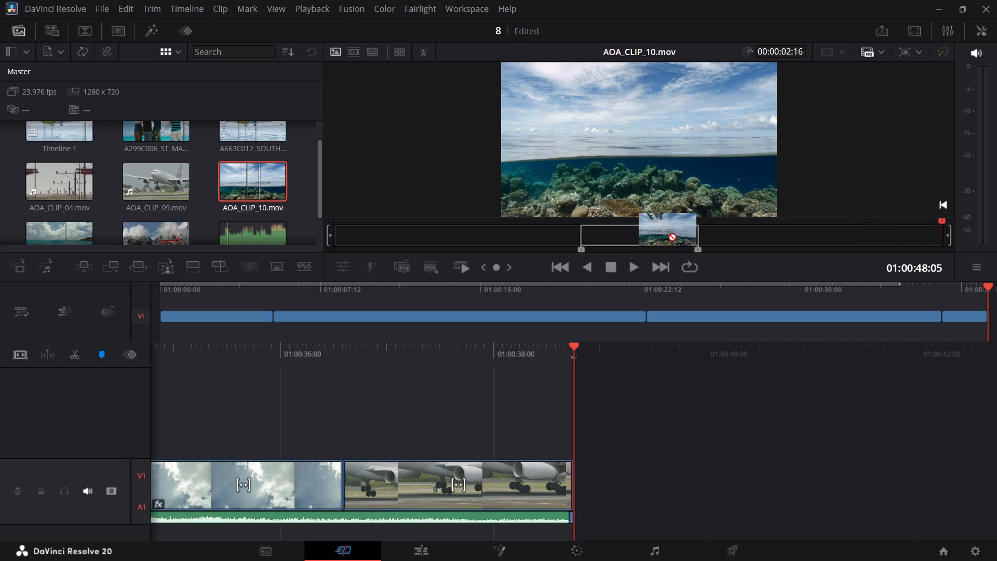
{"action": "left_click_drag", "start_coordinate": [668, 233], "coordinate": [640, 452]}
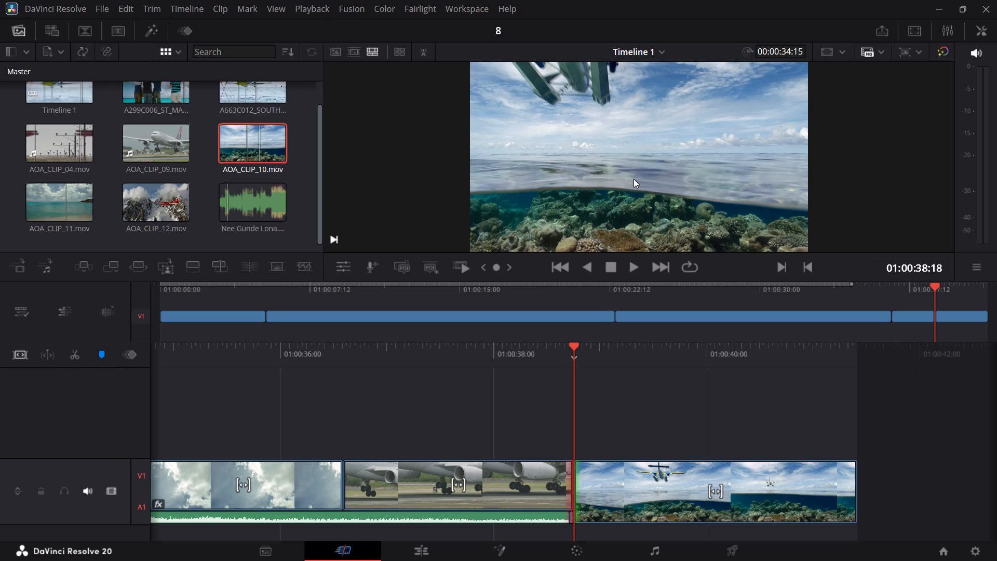
Mark In and Out points on Nee Gunde Lona.mp3 starting about 24 seconds in, for a range of 00:00:30:06.
{"action": "double_click", "coordinate": [151, 199]}
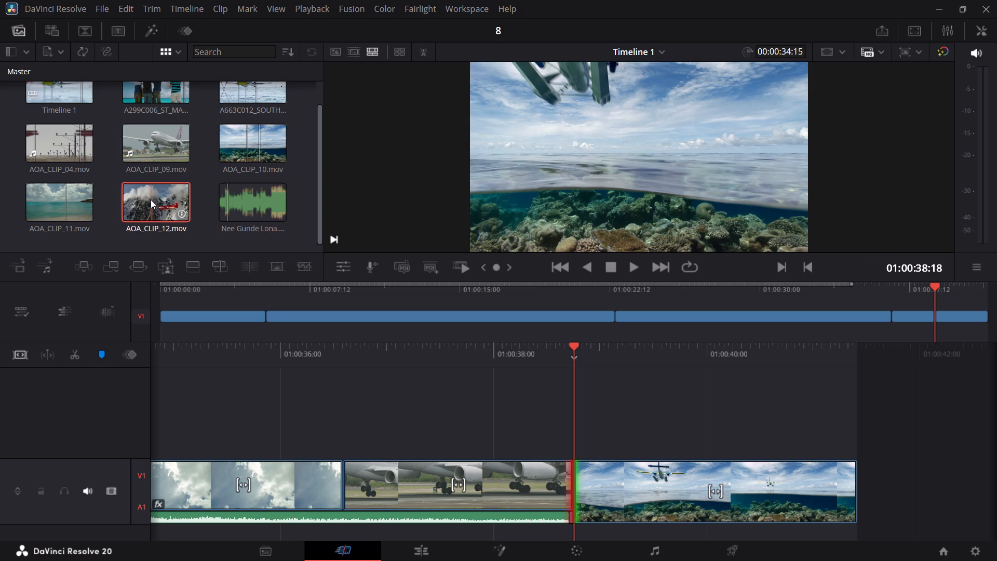
{"action": "double_click", "coordinate": [248, 205]}
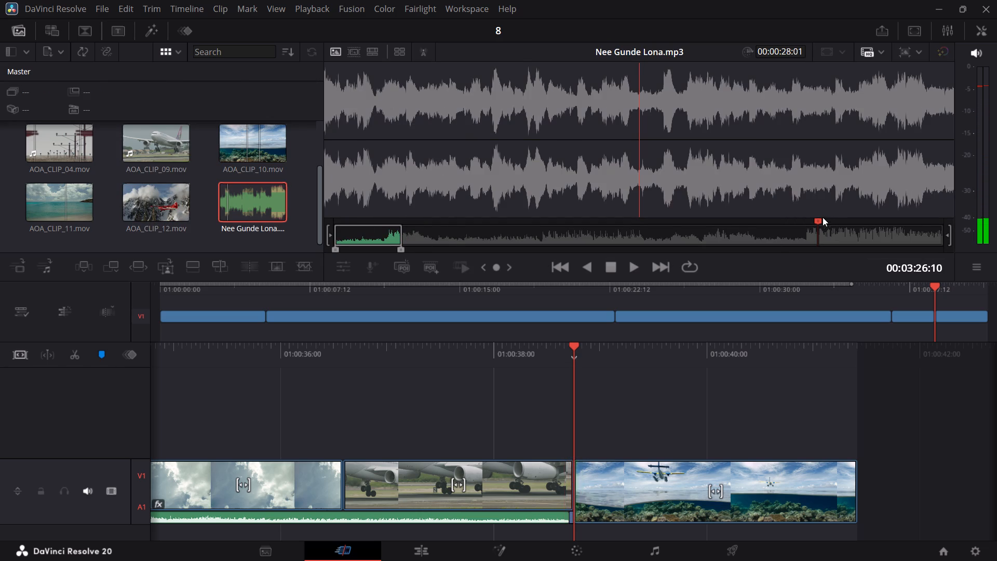
{"action": "left_click_drag", "start_coordinate": [818, 220], "coordinate": [298, 331]}
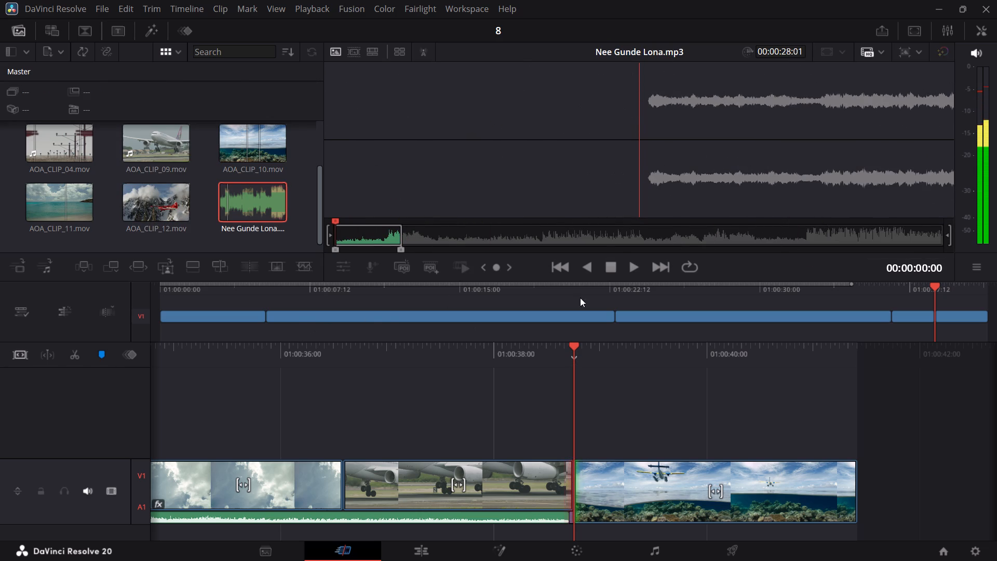
{"action": "left_click", "coordinate": [629, 272]}
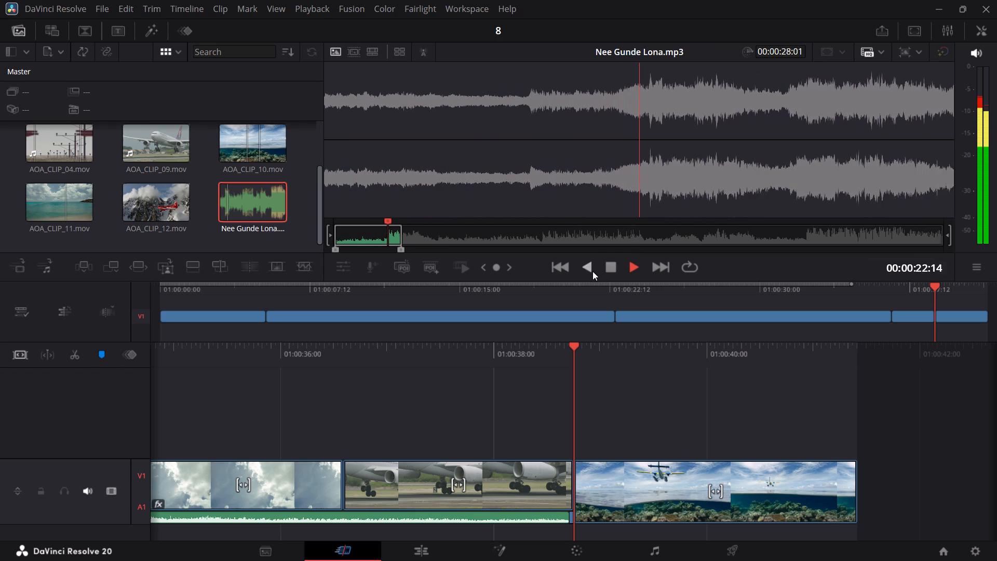
{"action": "key", "text": "i"}
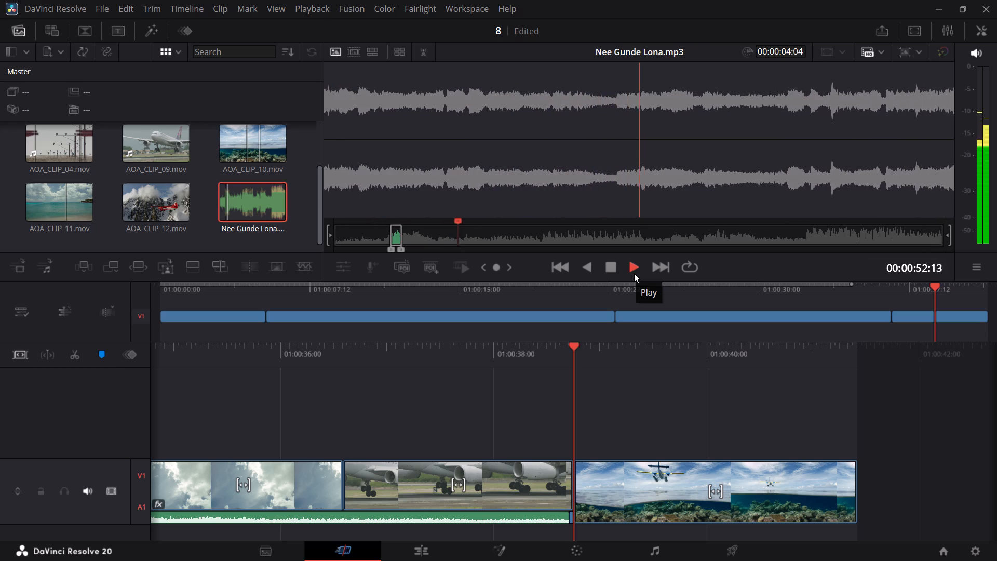
{"action": "key", "text": "o"}
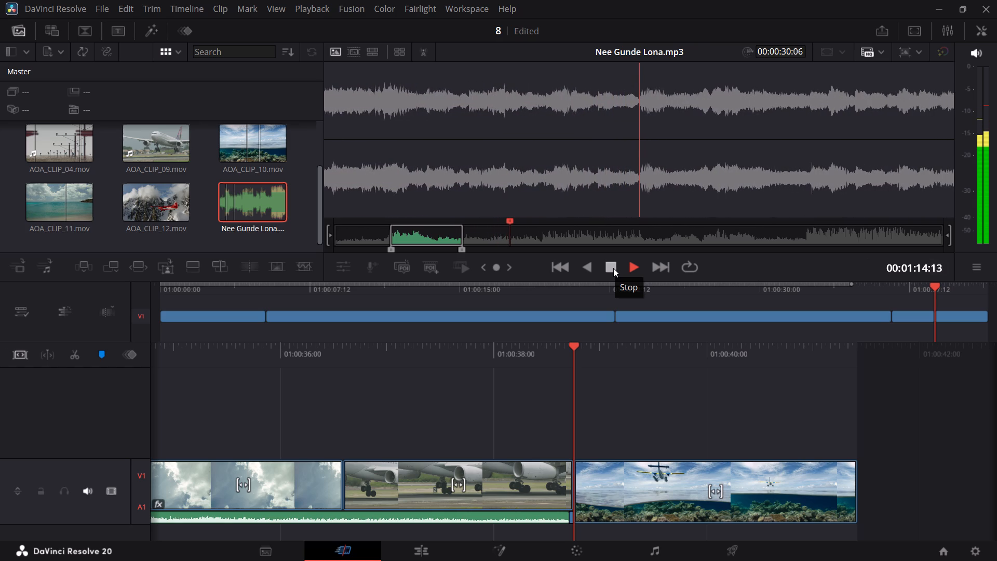
{"action": "left_click", "coordinate": [609, 262]}
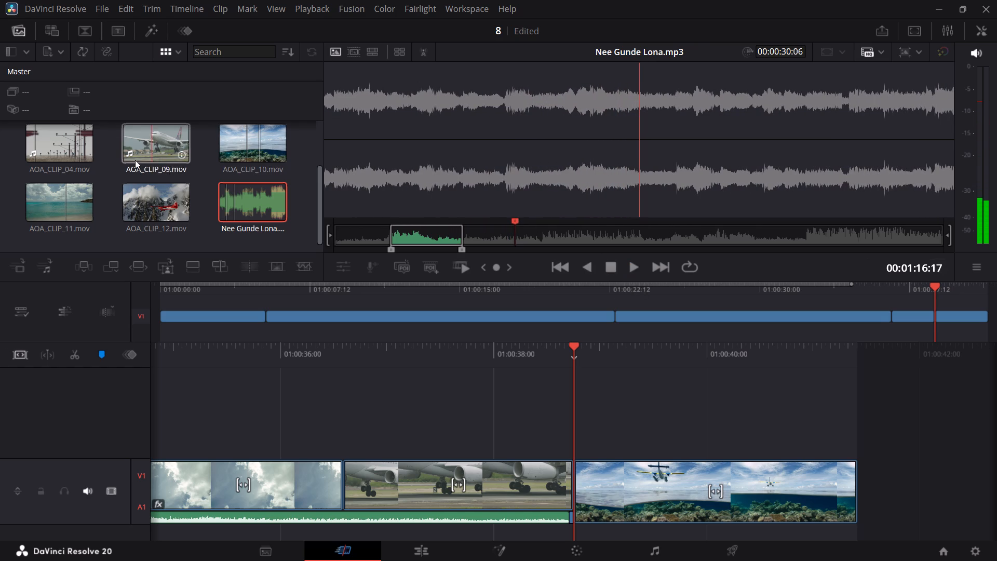
Open AOA_CLIP_04.mov in the source viewer and play it from its marked In point.
{"action": "double_click", "coordinate": [64, 151]}
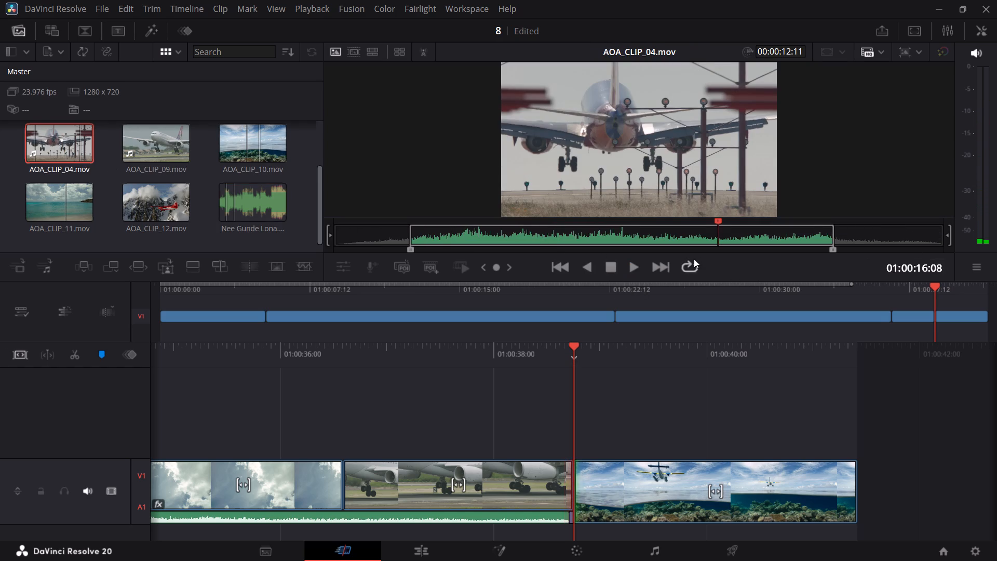
{"action": "left_click_drag", "start_coordinate": [717, 221], "coordinate": [522, 226]}
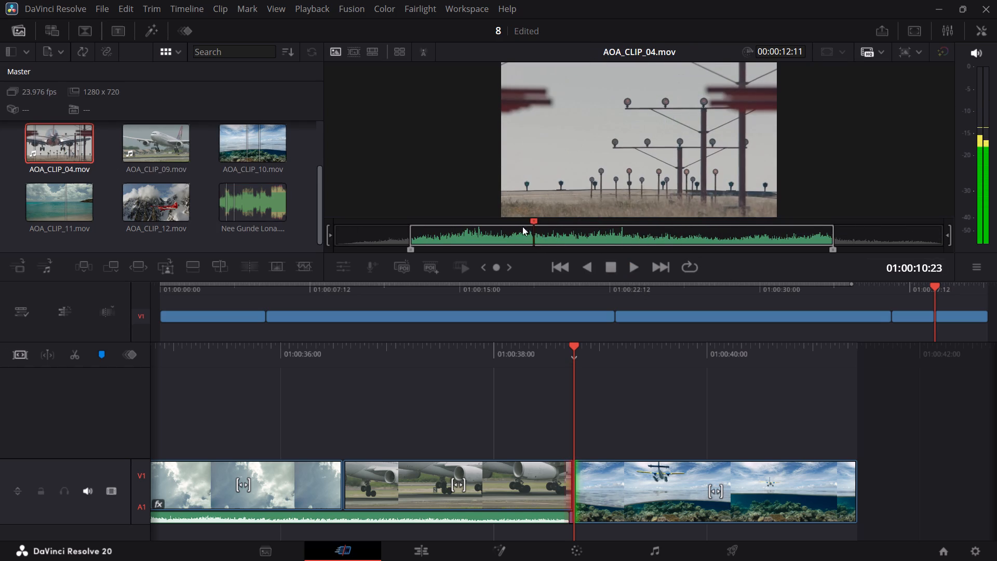
{"action": "left_click_drag", "start_coordinate": [522, 226], "coordinate": [411, 253]}
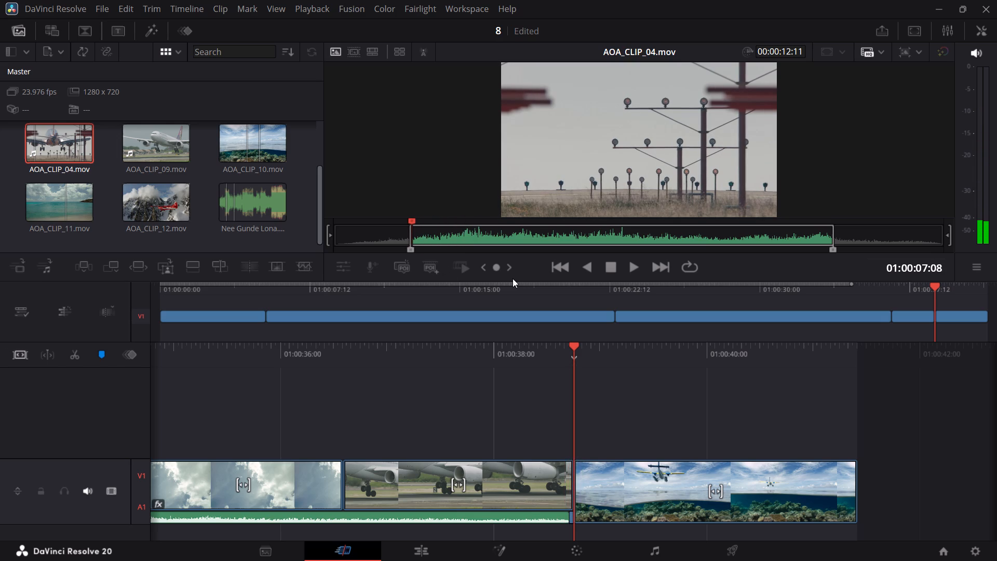
{"action": "left_click", "coordinate": [629, 265]}
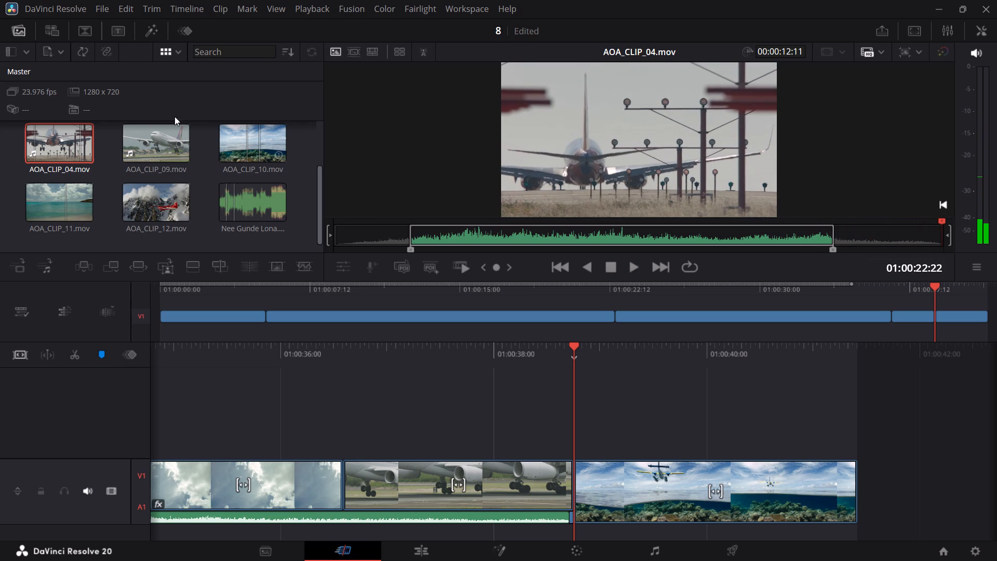
Open A299C006_ST_MAARTEN_LANDING_W_PEOPLE.mov from the media pool in the source viewer.
{"action": "double_click", "coordinate": [105, 150]}
{"action": "scroll", "coordinate": [228, 191], "scroll_direction": "down", "scroll_amount": 2}
{"action": "scroll", "coordinate": [228, 191], "scroll_direction": "up", "scroll_amount": 6}
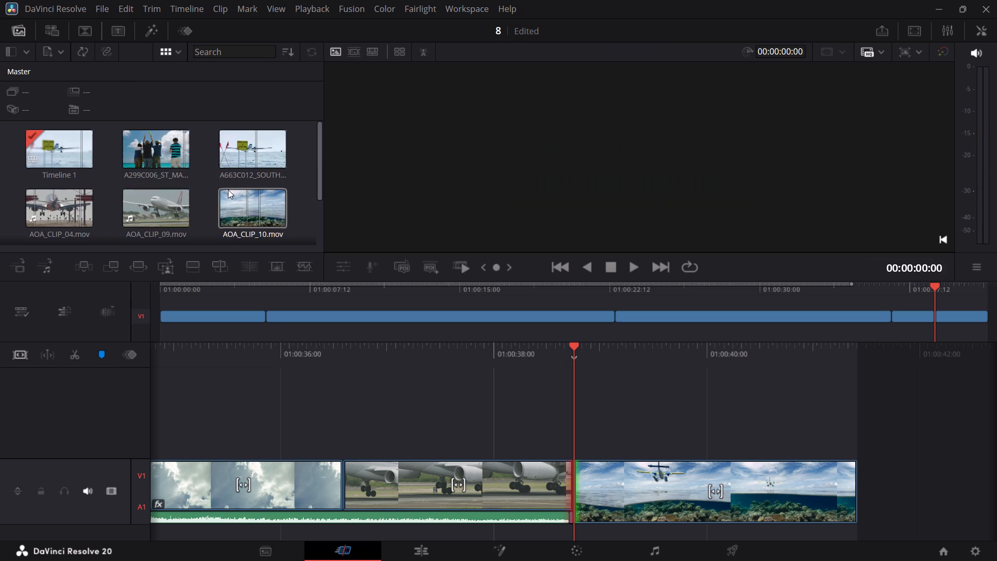
{"action": "scroll", "coordinate": [228, 190], "scroll_direction": "up", "scroll_amount": 2}
{"action": "double_click", "coordinate": [172, 142]}
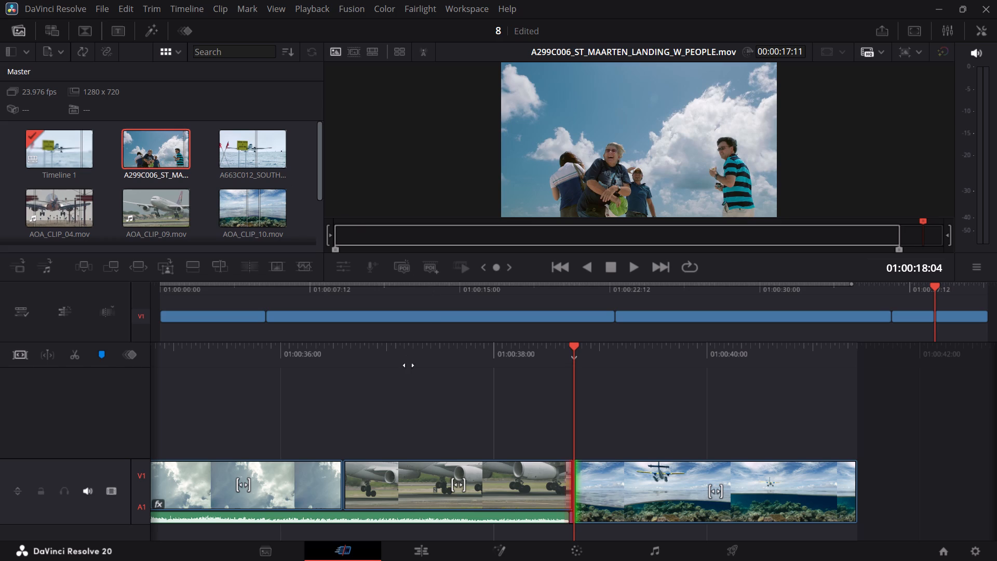
Delete all video and audio clips from Timeline 1.
{"action": "left_click", "coordinate": [384, 478]}
{"action": "key", "text": "ctrl+a"}
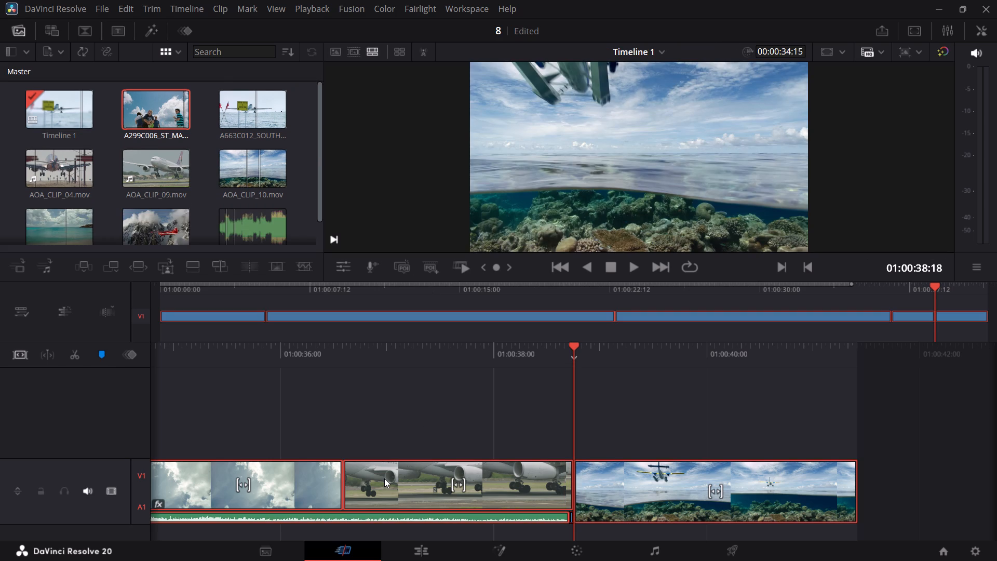
{"action": "key", "text": "Delete"}
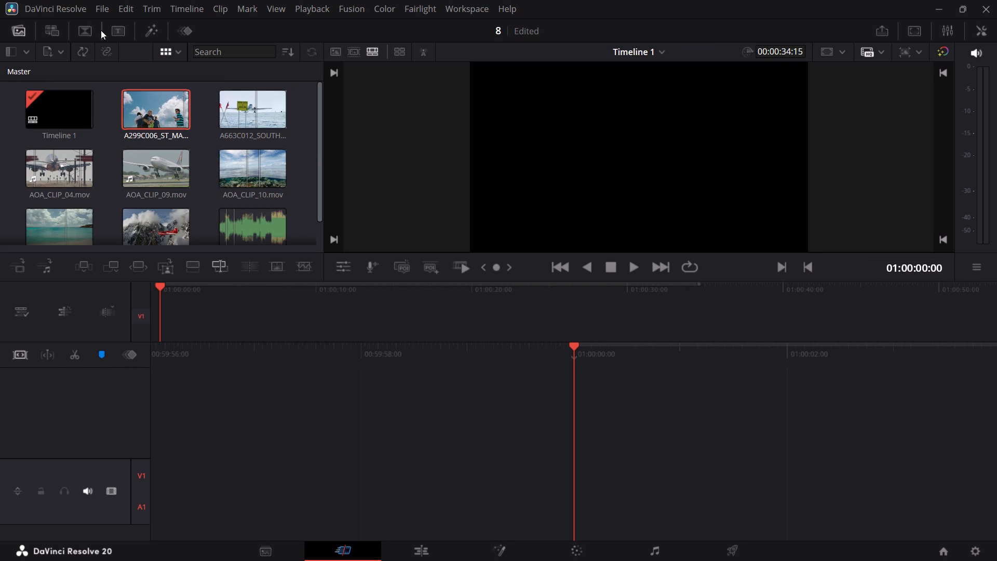
Mark In and Out points on A299C006_ST_MAARTEN_LANDING_W_PEOPLE.mov starting about 4 seconds in, for a range of 00:00:08:03.
{"action": "double_click", "coordinate": [153, 108]}
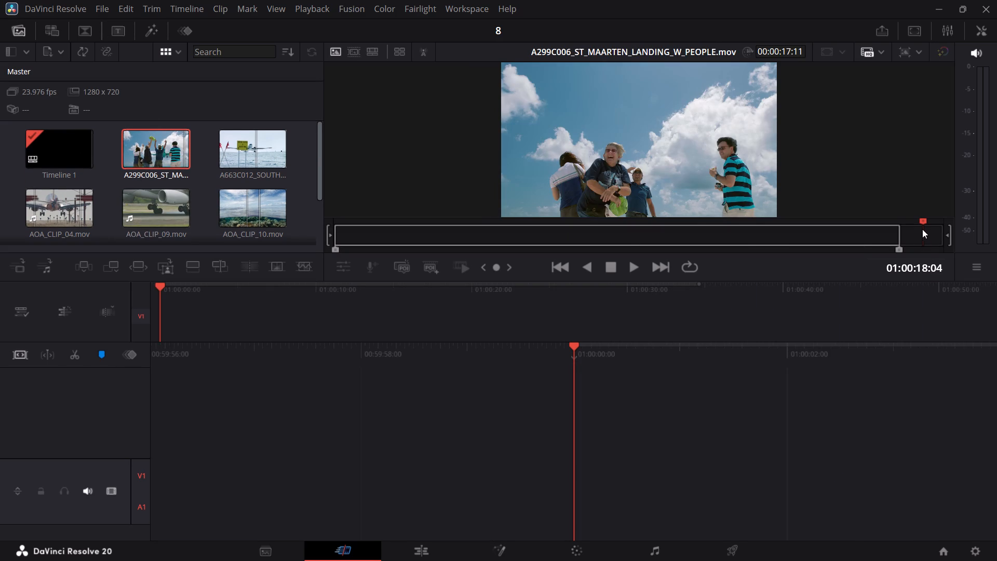
{"action": "left_click_drag", "start_coordinate": [922, 224], "coordinate": [538, 227]}
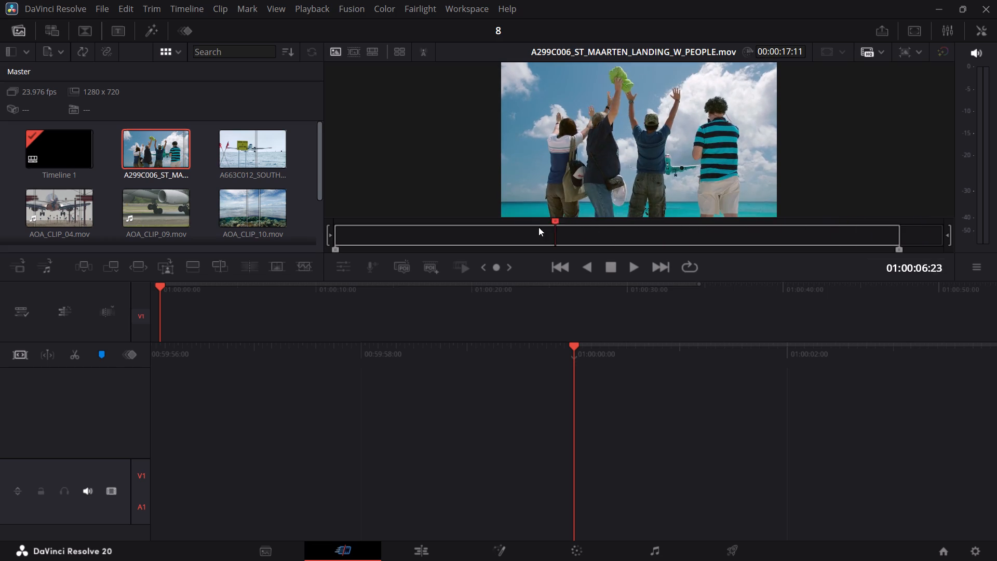
{"action": "left_click_drag", "start_coordinate": [538, 227], "coordinate": [419, 242]}
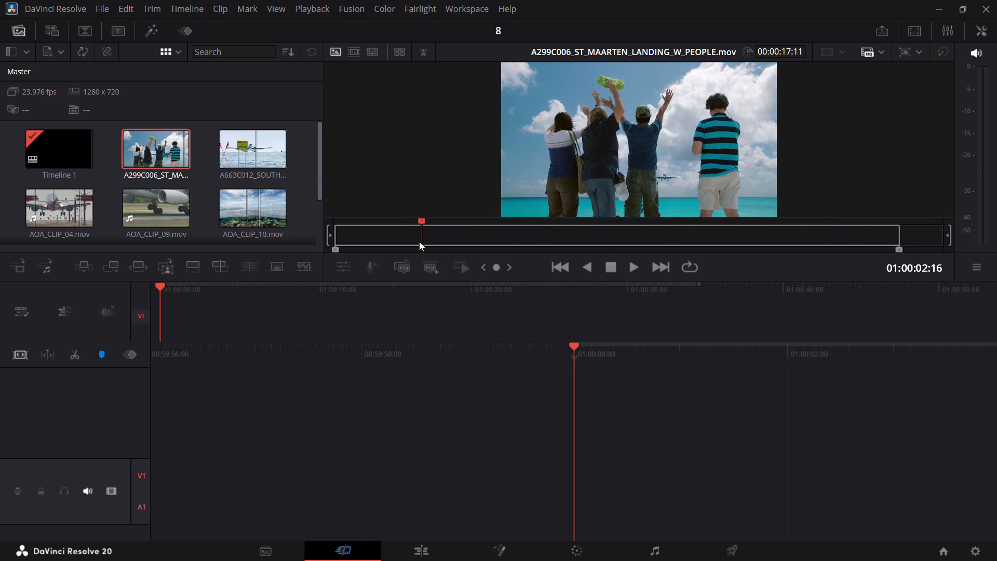
{"action": "left_click_drag", "start_coordinate": [419, 242], "coordinate": [367, 260]}
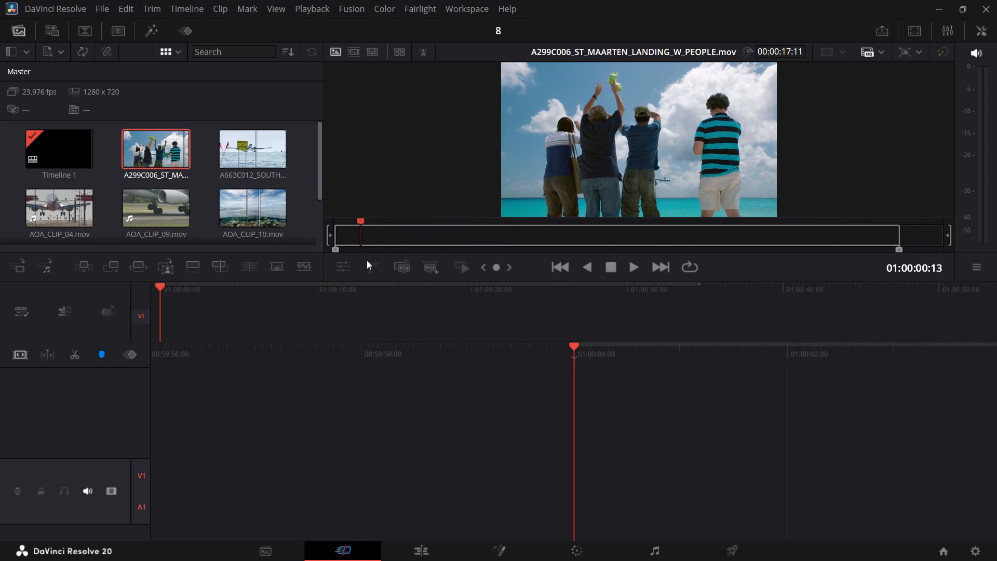
{"action": "left_click_drag", "start_coordinate": [367, 260], "coordinate": [386, 261]}
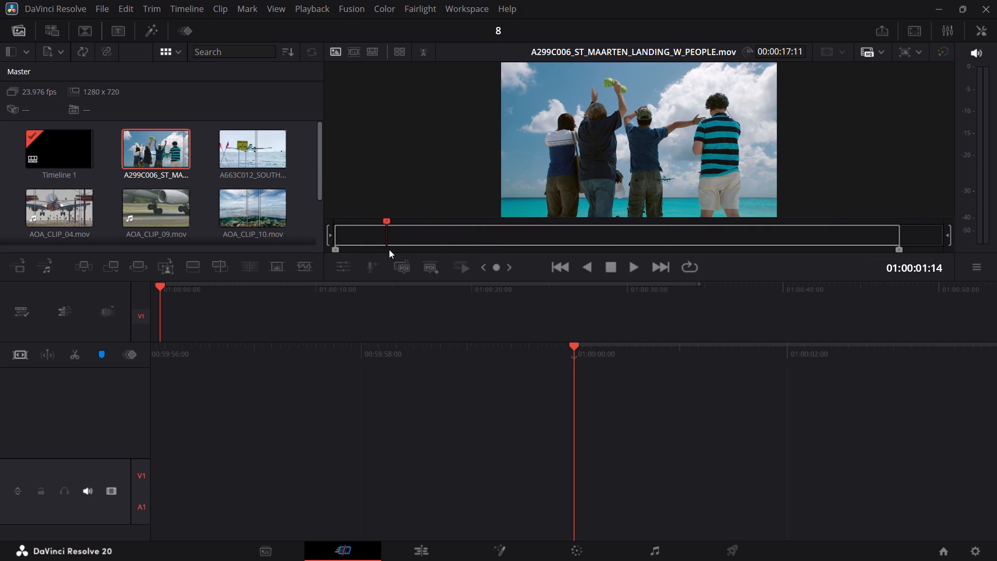
{"action": "left_click", "coordinate": [639, 270]}
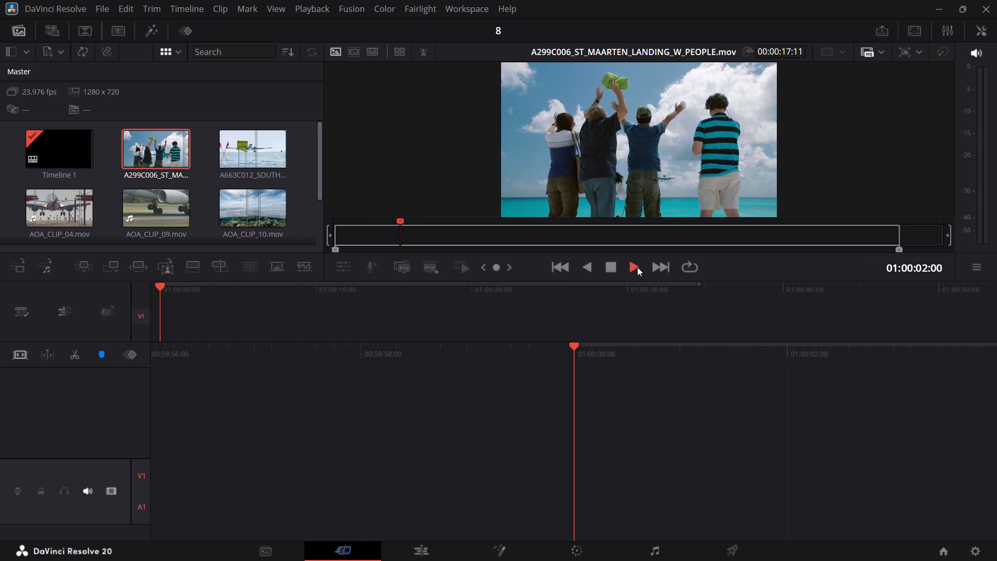
{"action": "key", "text": "i"}
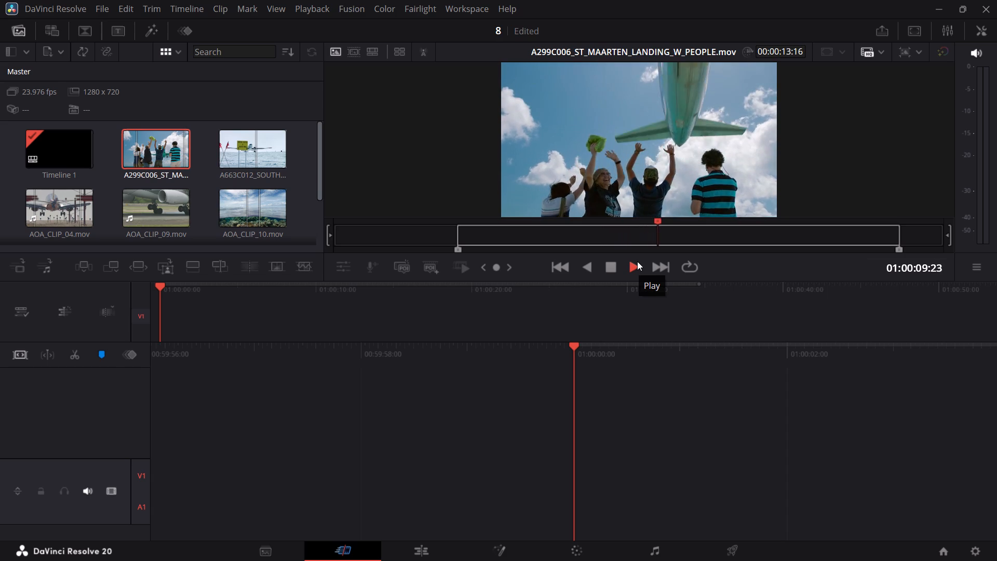
{"action": "key", "text": "o"}
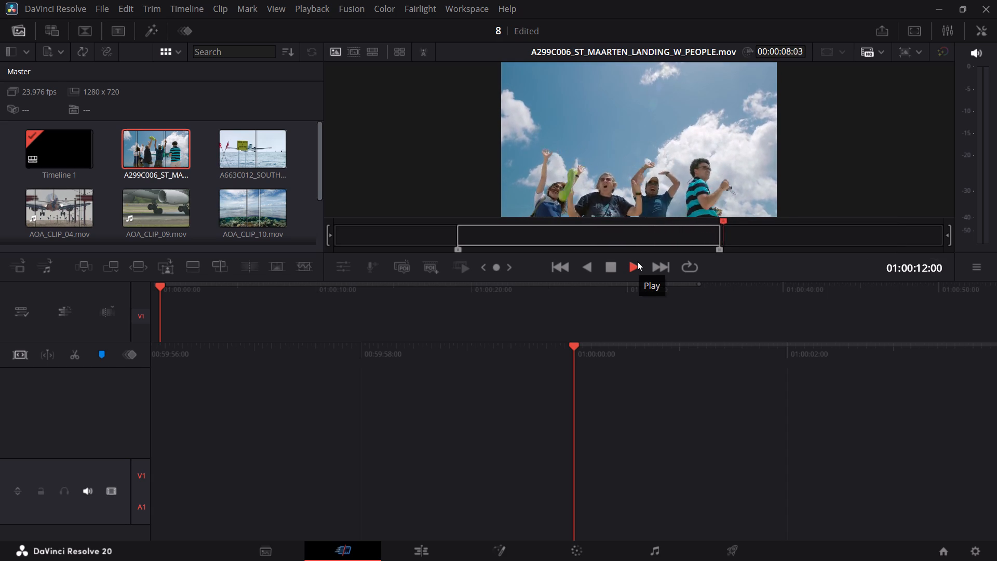
{"action": "left_click", "coordinate": [622, 173]}
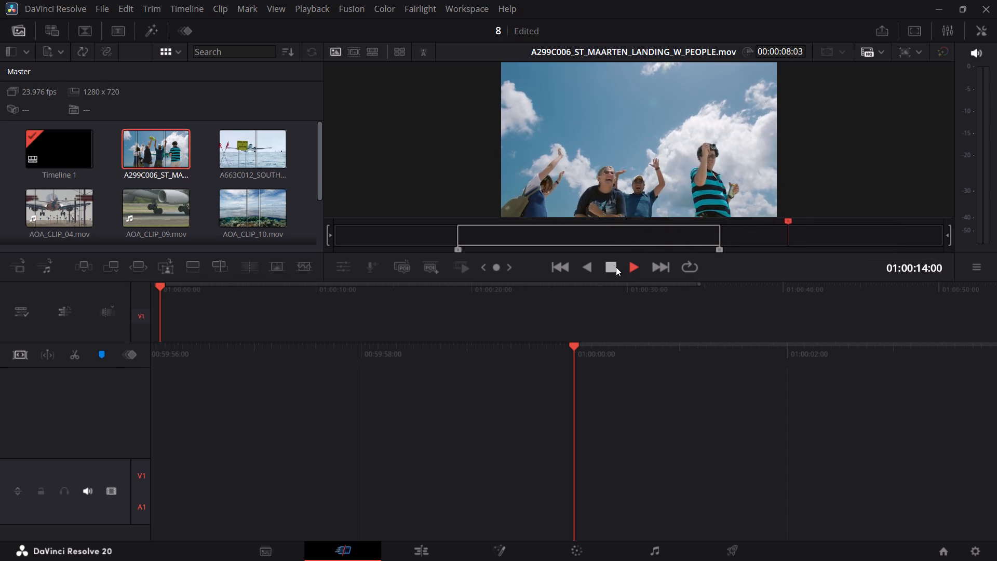
{"action": "left_click", "coordinate": [614, 265]}
Place the marked range of A299C006_ST_MAARTEN_LANDING_W_PEOPLE.mov at the start of Timeline 1.
{"action": "left_click_drag", "start_coordinate": [634, 157], "coordinate": [319, 440]}
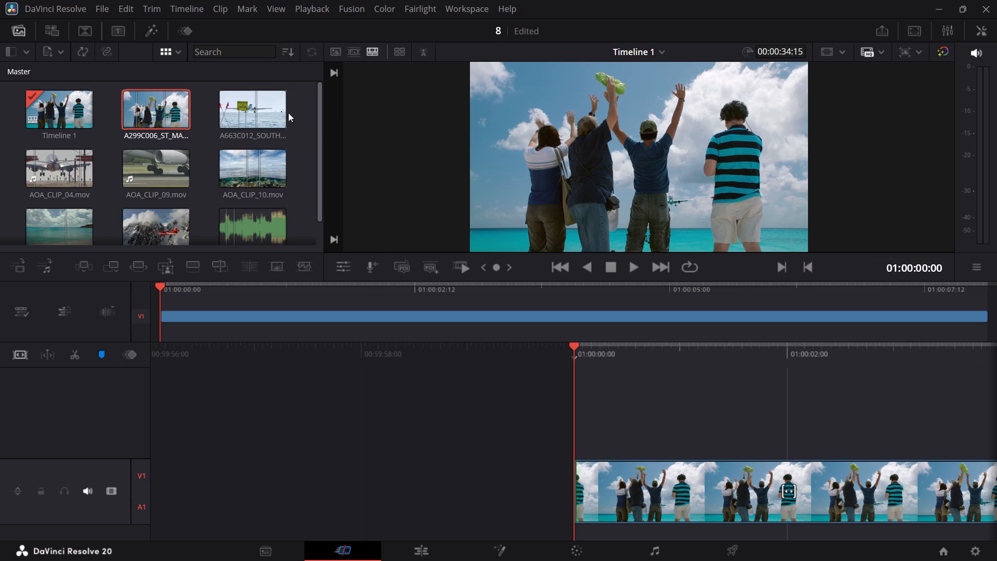
Open A663C012_SOUTH_POLE_TAKE_OFF.mov in the source viewer, scrub through it and play it to review the take-off footage.
{"action": "double_click", "coordinate": [248, 113]}
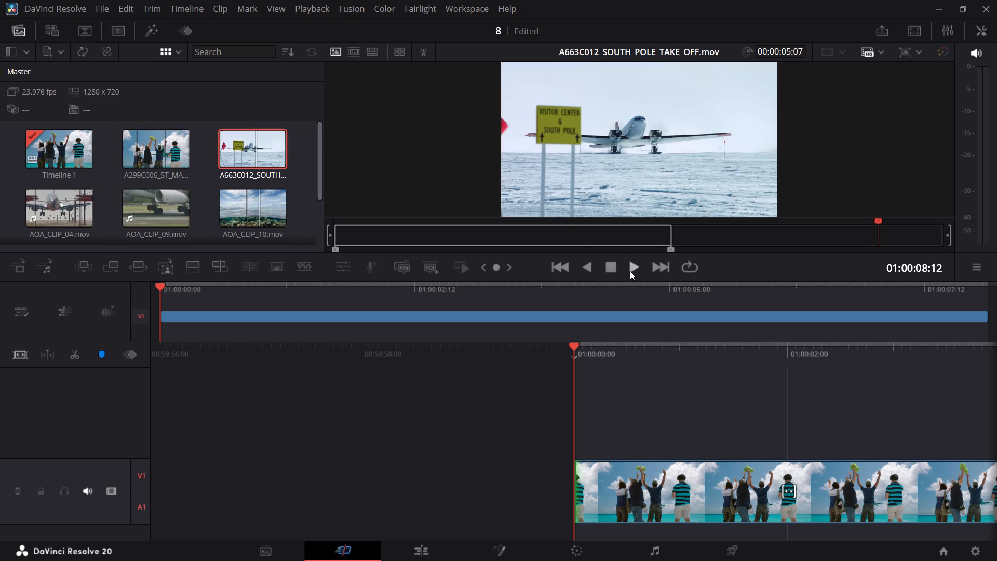
{"action": "left_click_drag", "start_coordinate": [881, 221], "coordinate": [603, 252]}
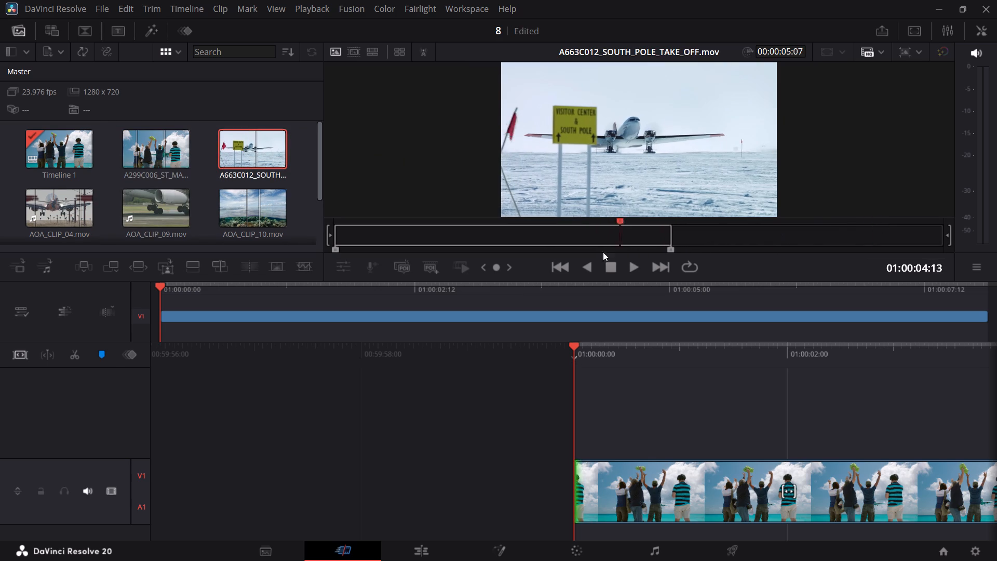
{"action": "left_click_drag", "start_coordinate": [603, 252], "coordinate": [340, 296]}
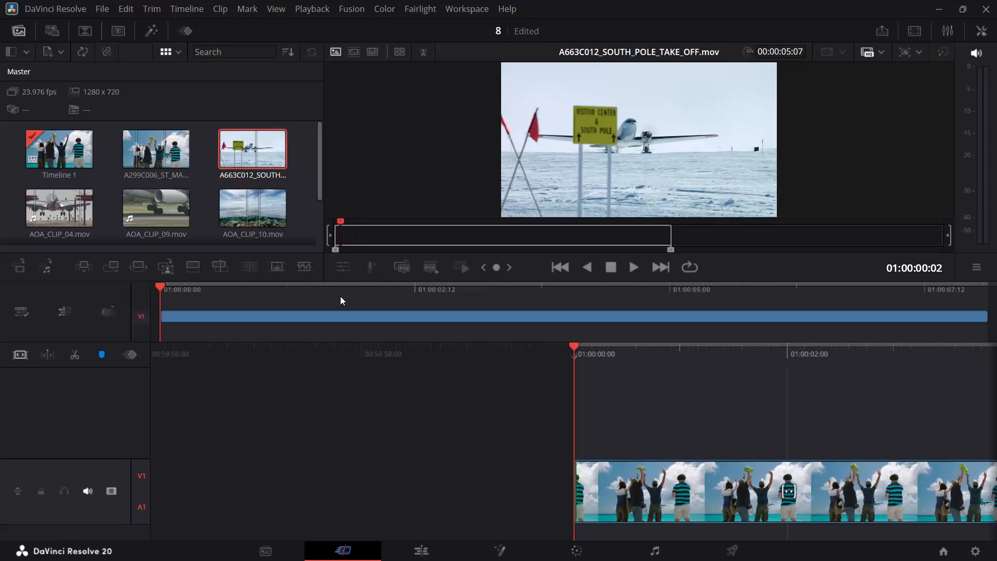
{"action": "left_click_drag", "start_coordinate": [340, 296], "coordinate": [510, 296]}
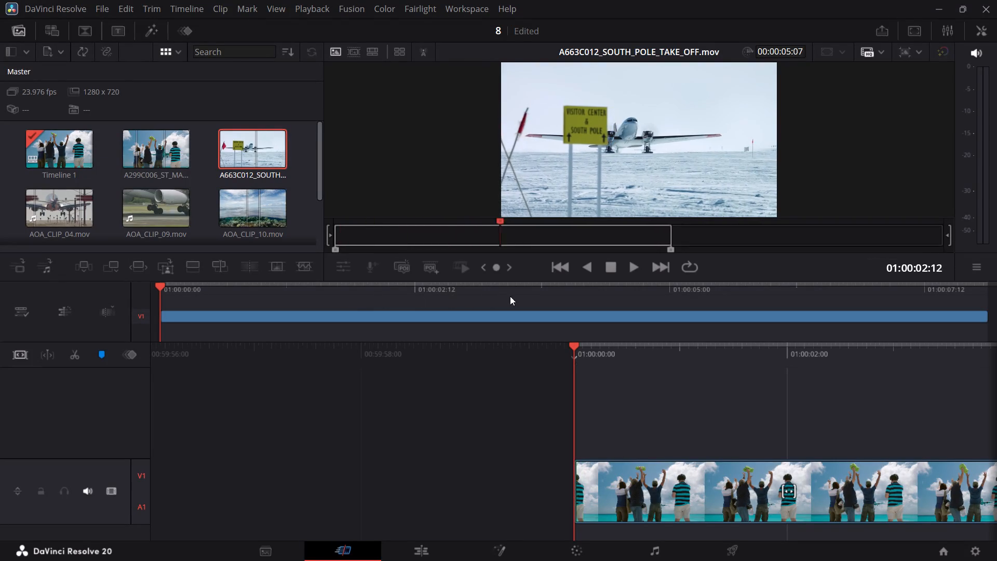
{"action": "left_click_drag", "start_coordinate": [510, 296], "coordinate": [937, 315]}
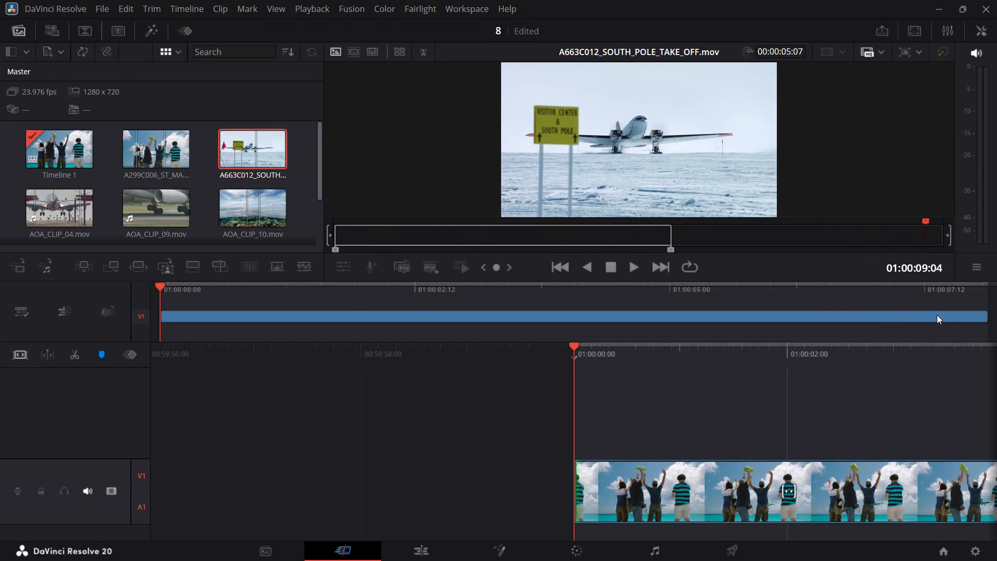
{"action": "left_click_drag", "start_coordinate": [937, 315], "coordinate": [450, 304]}
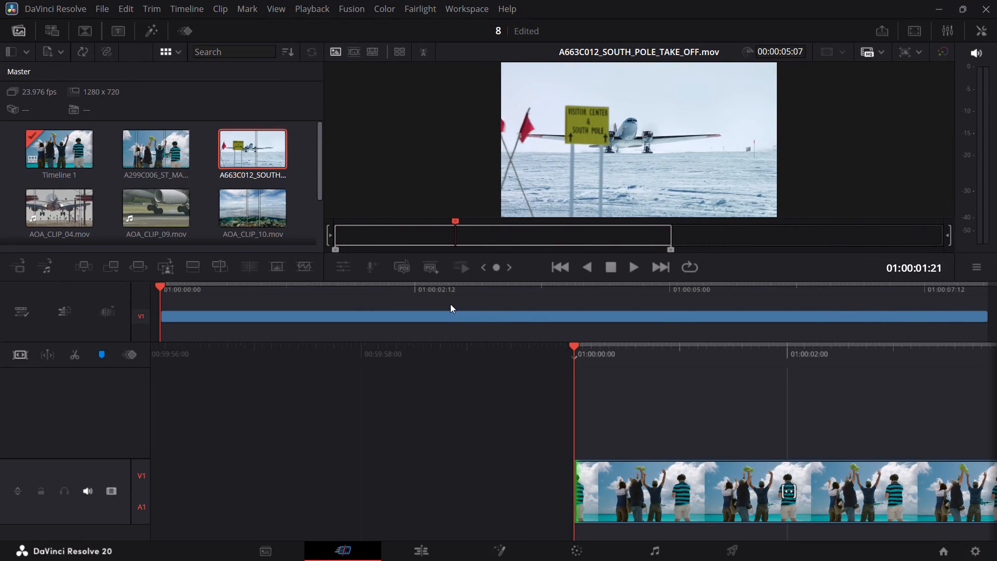
{"action": "left_click_drag", "start_coordinate": [450, 304], "coordinate": [402, 297]}
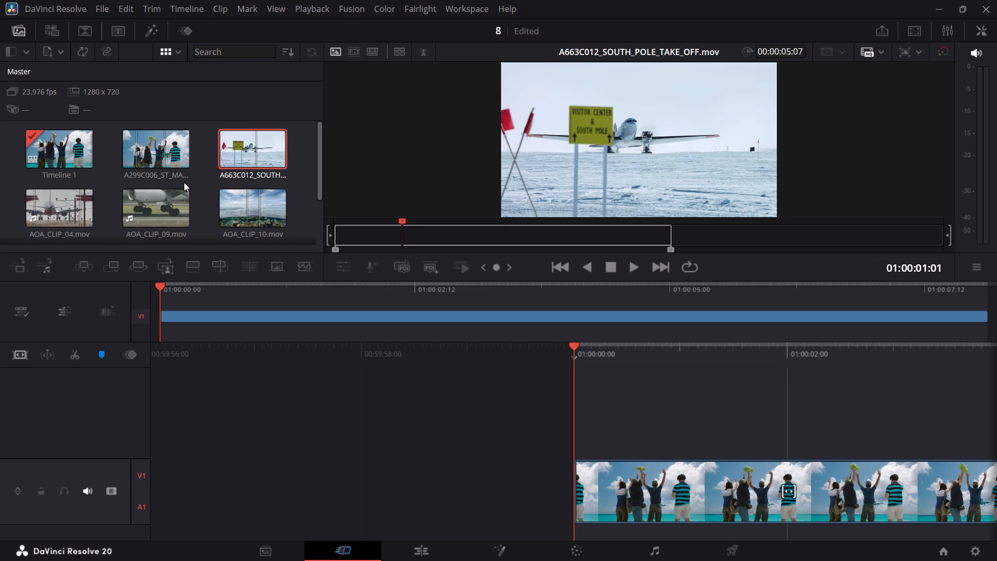
{"action": "left_click", "coordinate": [635, 266]}
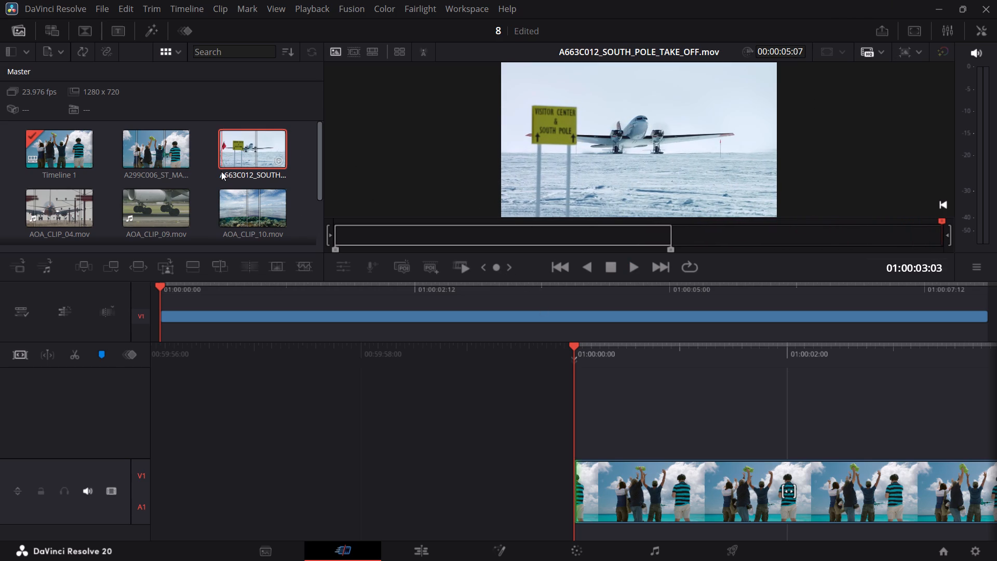
{"action": "double_click", "coordinate": [257, 148]}
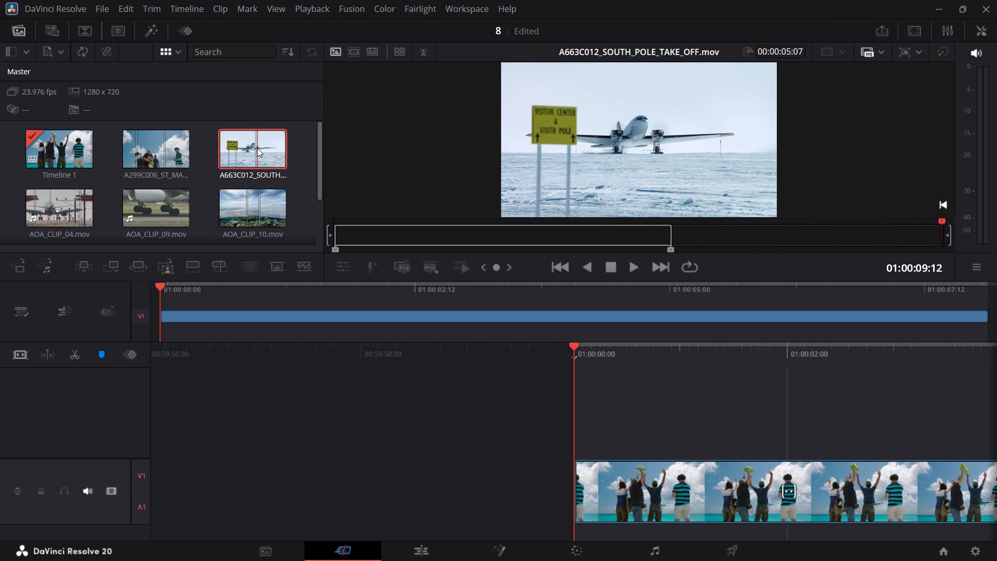
Mark AOA_CLIP_04.mov with an In point at 01:00:10:22 and an Out point giving a range of 00:00:10:09.
{"action": "double_click", "coordinate": [63, 210]}
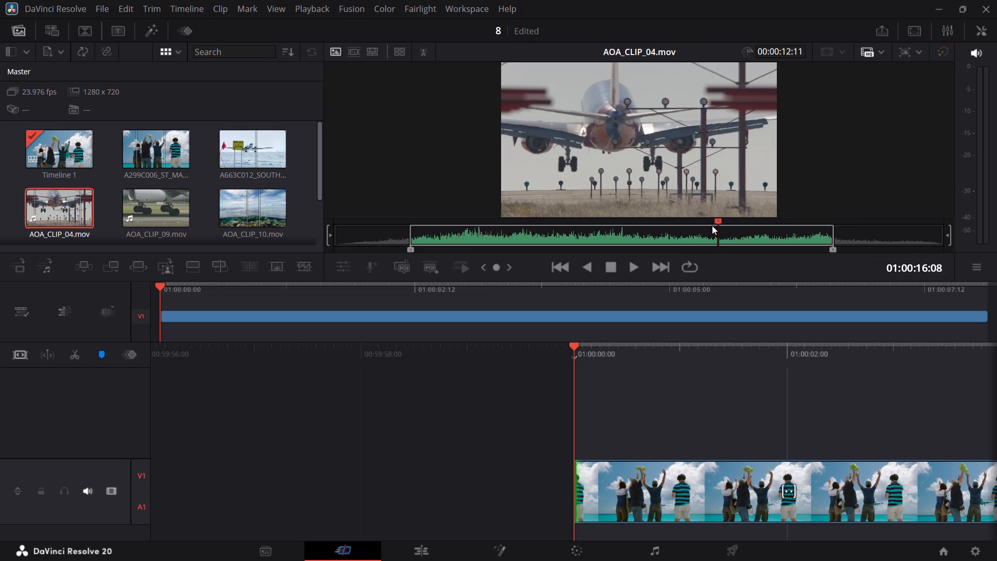
{"action": "left_click_drag", "start_coordinate": [713, 225], "coordinate": [542, 245]}
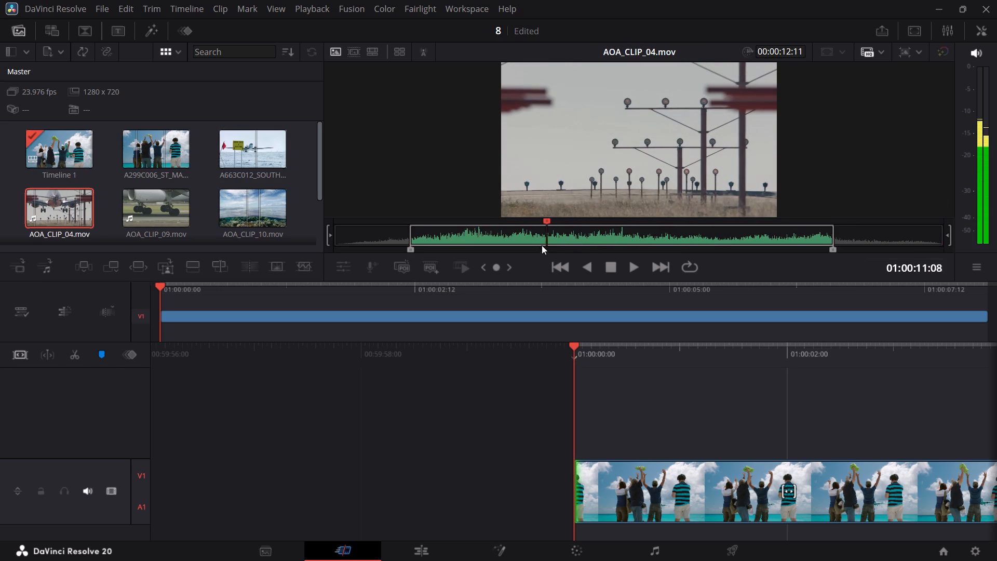
{"action": "left_click_drag", "start_coordinate": [542, 245], "coordinate": [533, 248]}
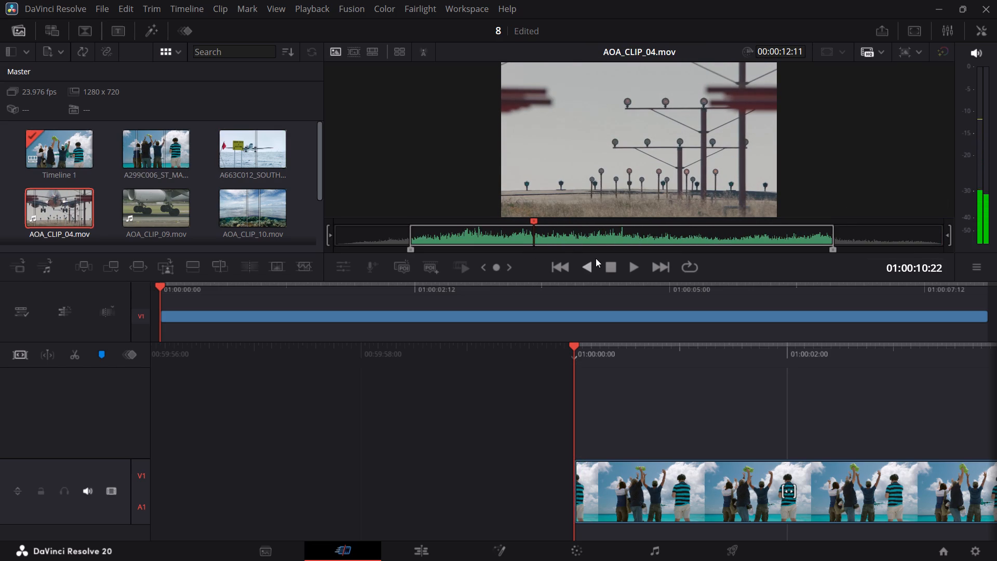
{"action": "key", "text": "i"}
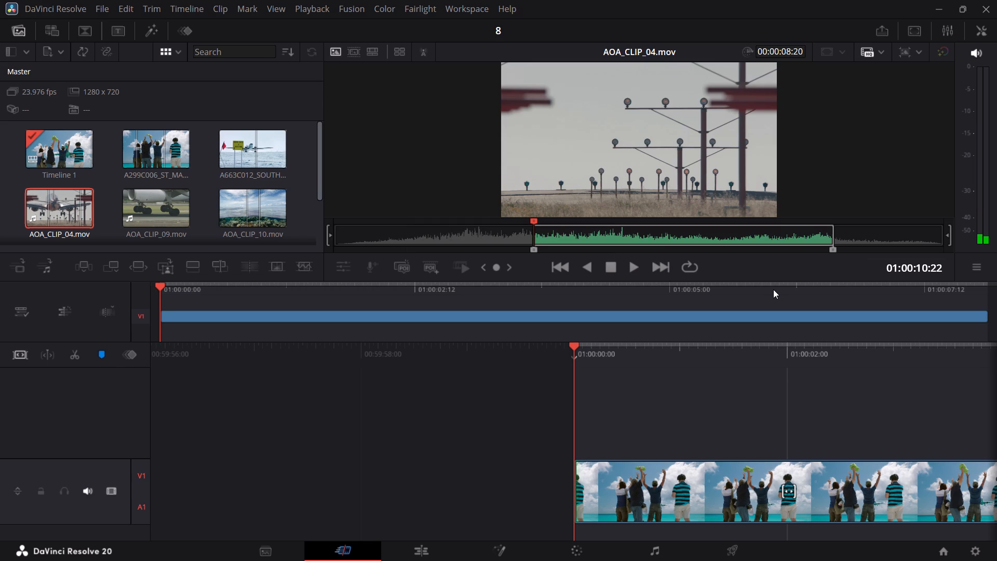
{"action": "key", "text": "space"}
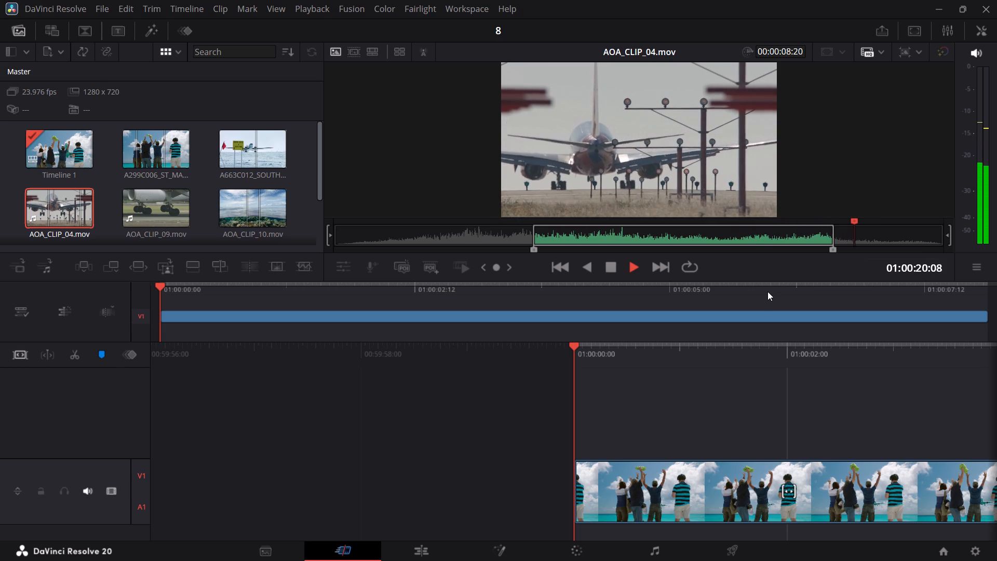
{"action": "key", "text": "o"}
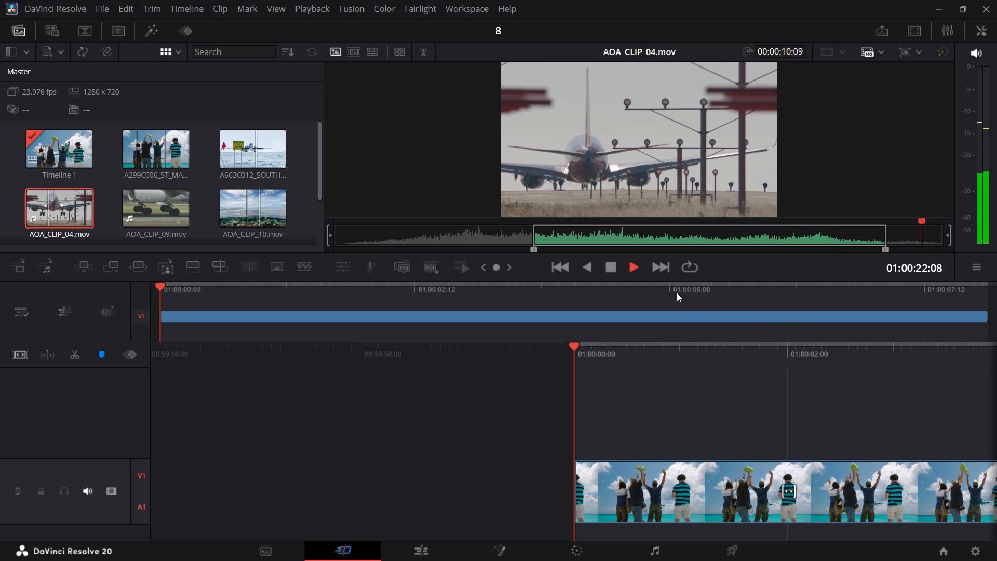
{"action": "key", "text": "space"}
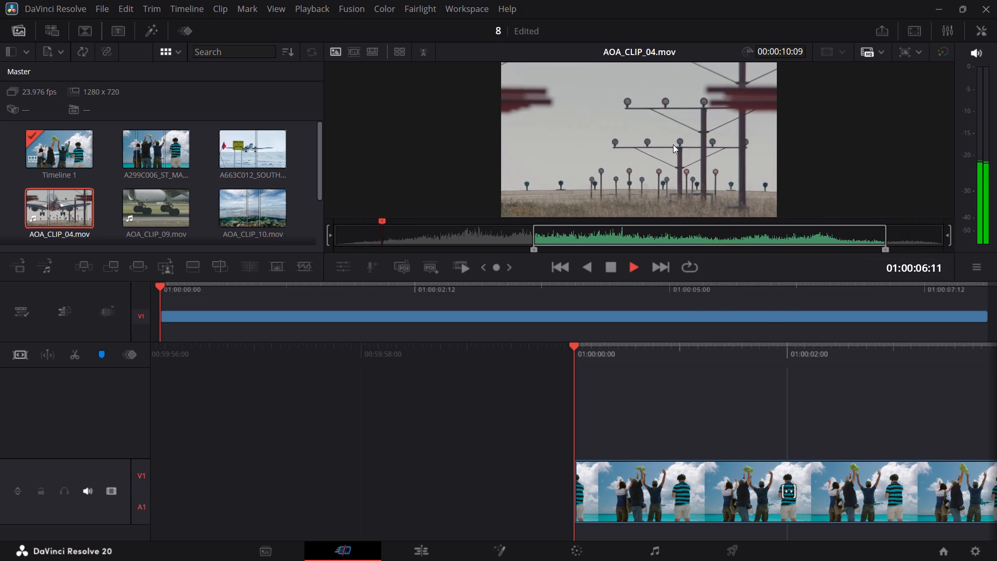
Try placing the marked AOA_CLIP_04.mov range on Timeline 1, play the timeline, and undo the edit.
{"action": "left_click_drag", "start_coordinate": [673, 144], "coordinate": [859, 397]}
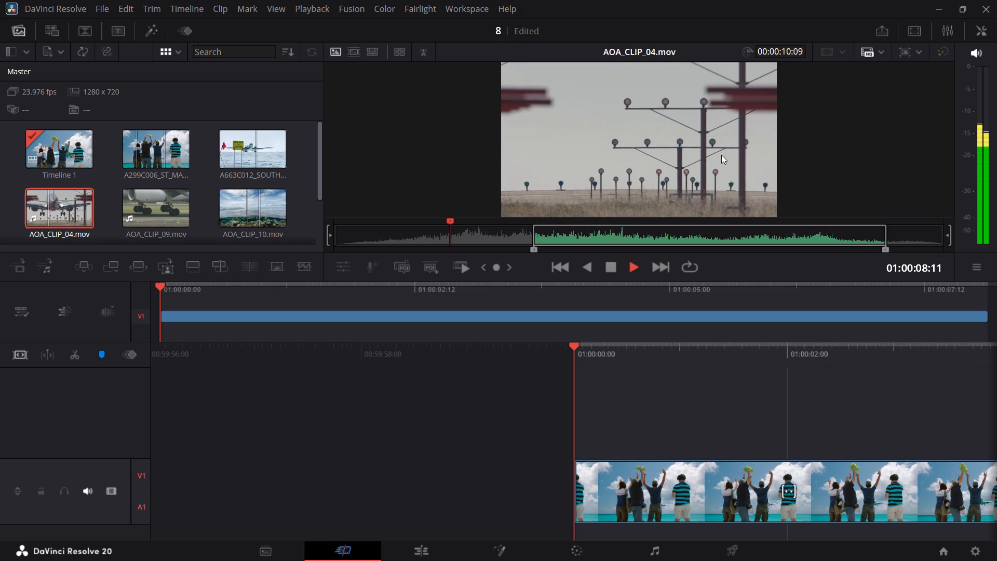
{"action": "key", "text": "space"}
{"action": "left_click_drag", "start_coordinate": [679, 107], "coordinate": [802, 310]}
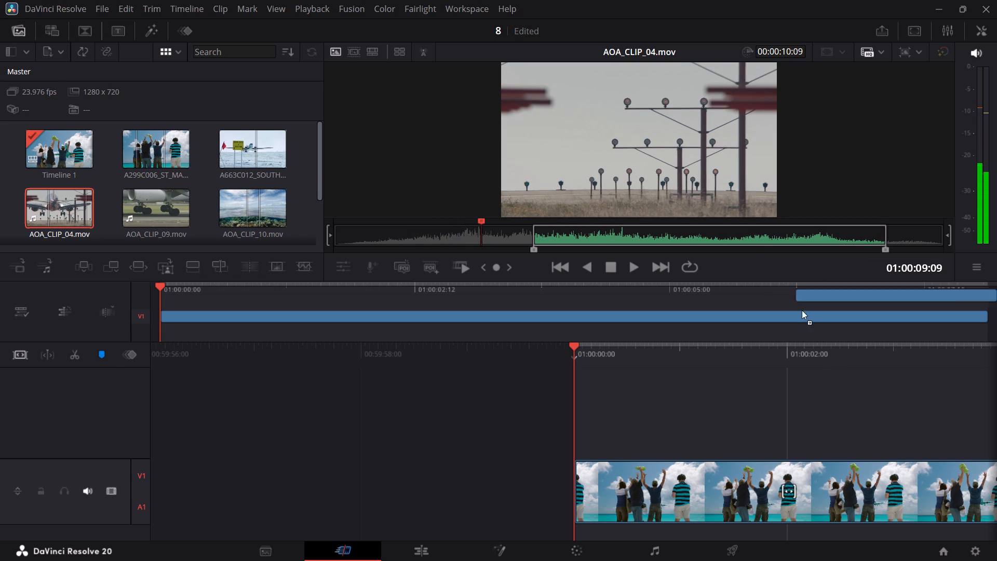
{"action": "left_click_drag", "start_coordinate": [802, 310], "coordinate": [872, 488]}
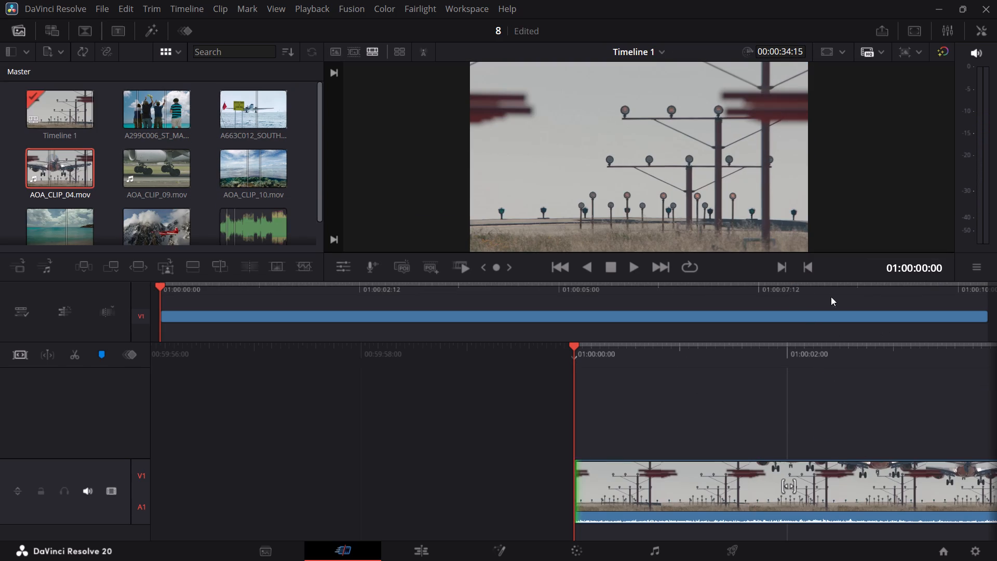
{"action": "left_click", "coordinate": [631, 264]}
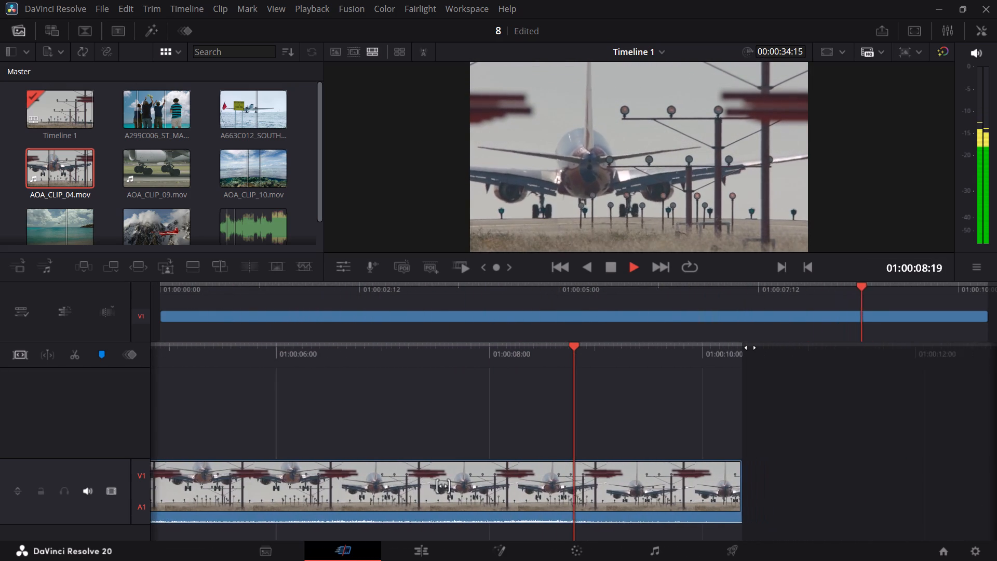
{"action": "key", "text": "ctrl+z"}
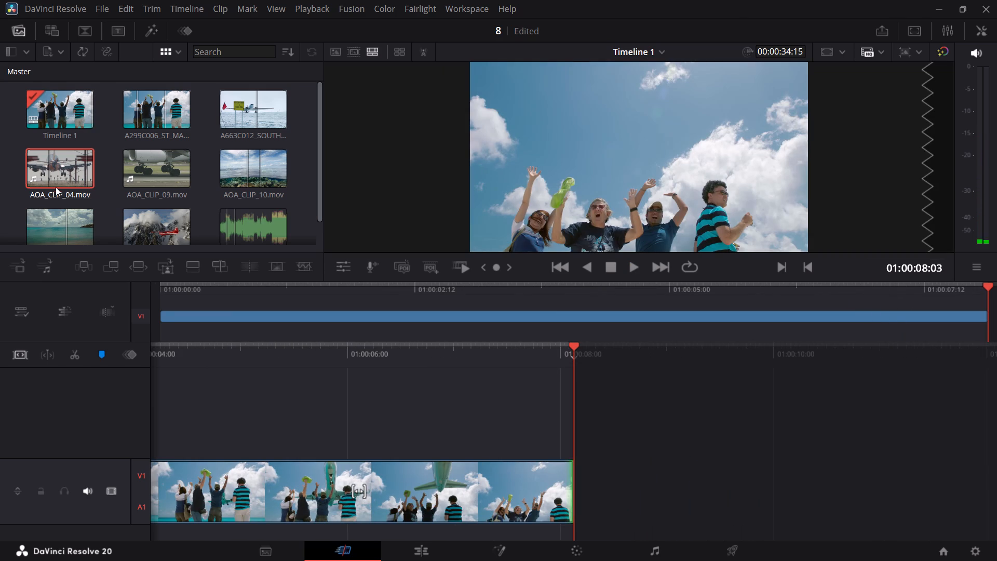
Add the marked range of AOA_CLIP_04.mov to Timeline 1 directly after the St. Maarten clip, at 01:00:08:03.
{"action": "double_click", "coordinate": [63, 174]}
{"action": "left_click_drag", "start_coordinate": [668, 158], "coordinate": [670, 167]}
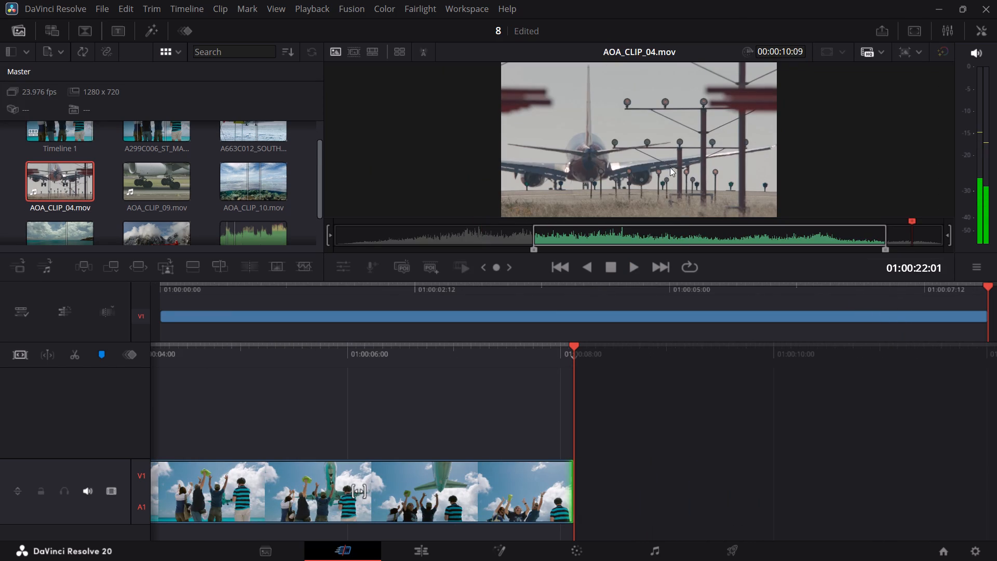
{"action": "left_click_drag", "start_coordinate": [670, 167], "coordinate": [671, 462]}
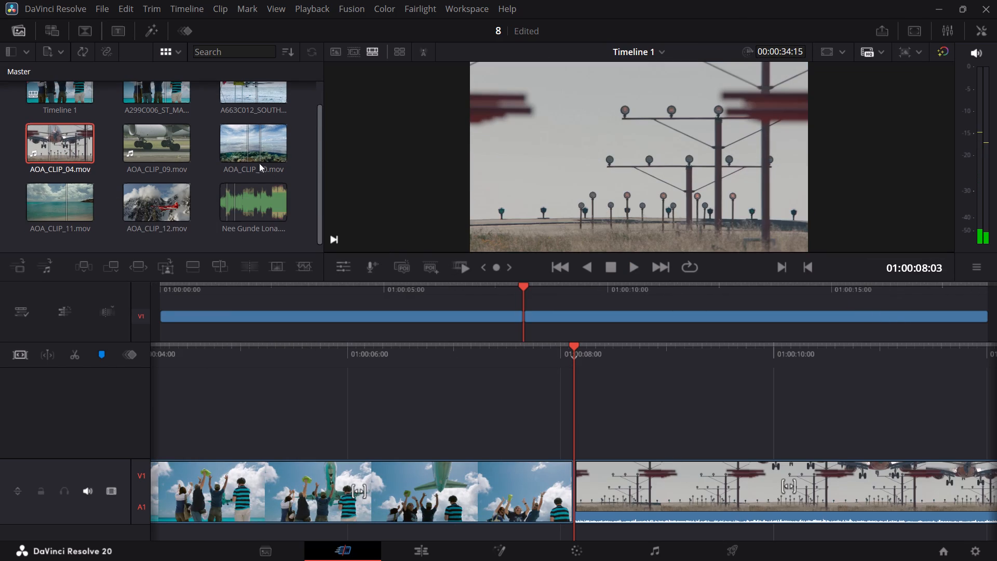
Open AOA_CLIP_12.mov and AOA_CLIP_09.mov in the source viewer, scrubbing through AOA_CLIP_09.mov to examine the plane's approach and landing.
{"action": "double_click", "coordinate": [147, 193]}
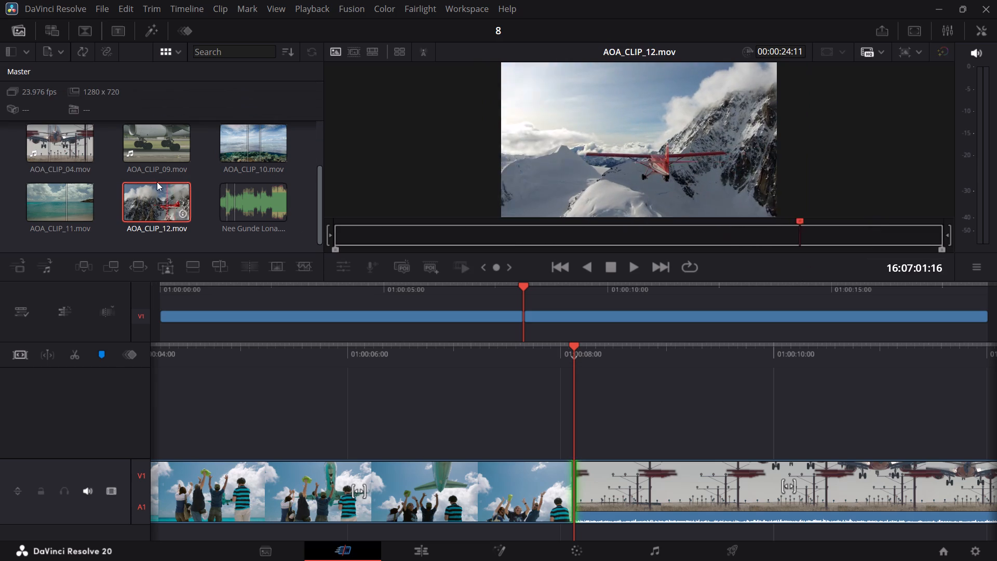
{"action": "double_click", "coordinate": [152, 149]}
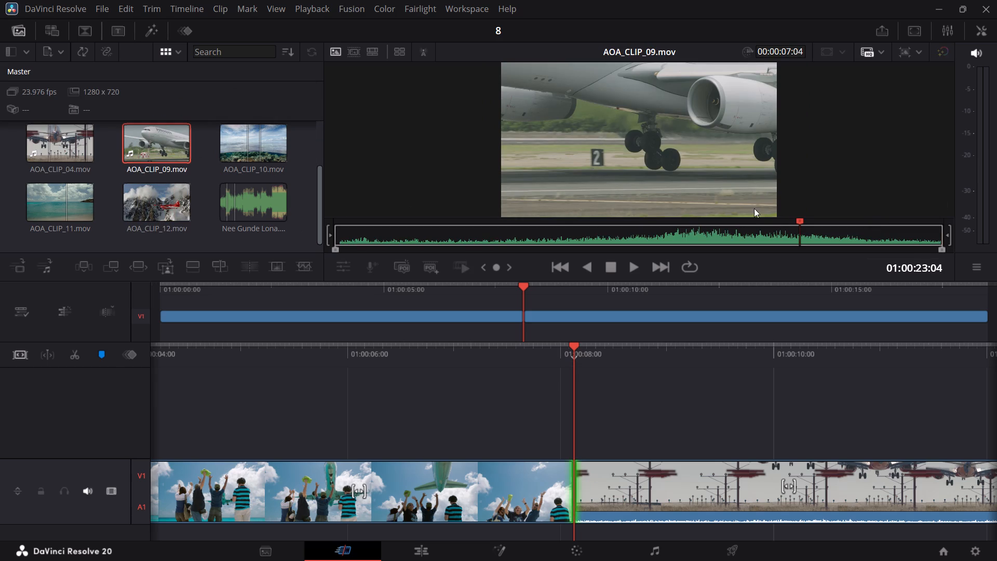
{"action": "left_click_drag", "start_coordinate": [803, 220], "coordinate": [605, 257]}
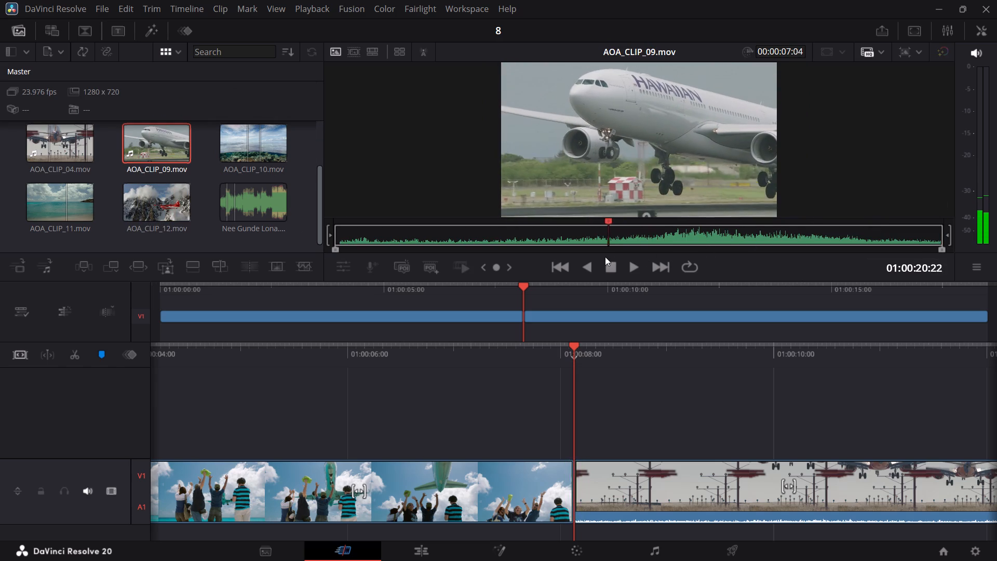
{"action": "left_click_drag", "start_coordinate": [605, 257], "coordinate": [386, 284]}
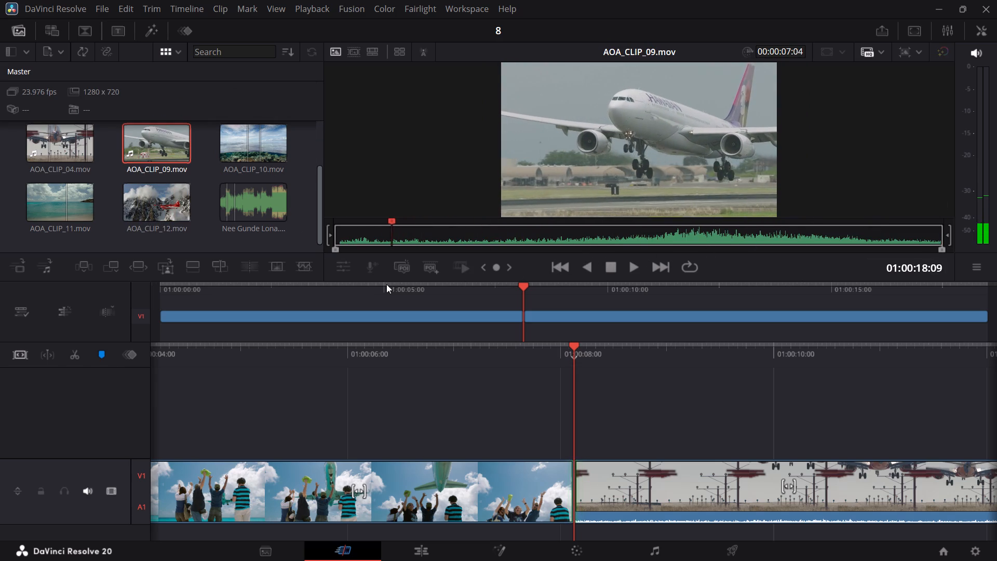
{"action": "left_click_drag", "start_coordinate": [386, 284], "coordinate": [425, 297]}
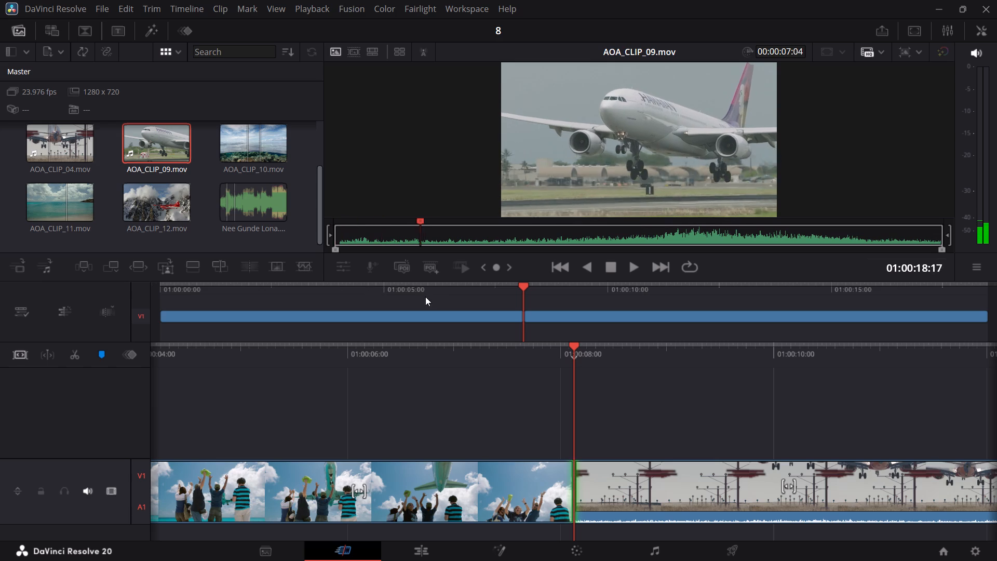
{"action": "left_click_drag", "start_coordinate": [425, 297], "coordinate": [540, 299]}
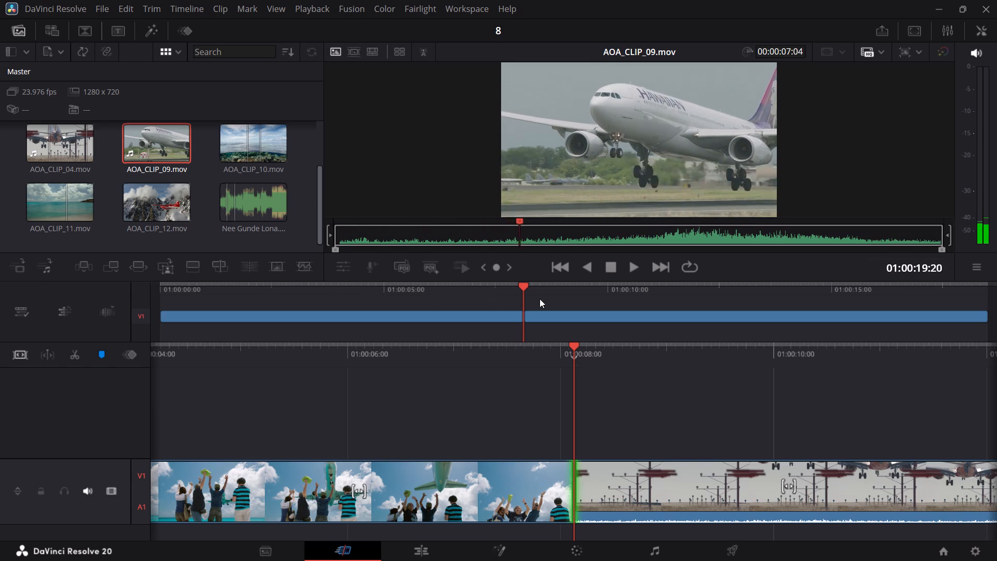
{"action": "left_click_drag", "start_coordinate": [540, 299], "coordinate": [790, 301]}
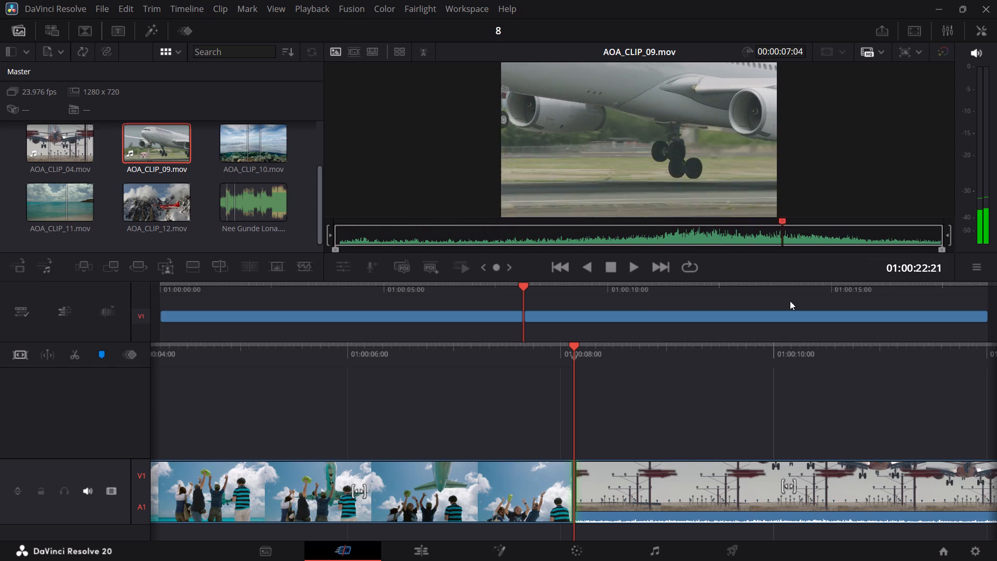
{"action": "left_click_drag", "start_coordinate": [790, 301], "coordinate": [911, 300]}
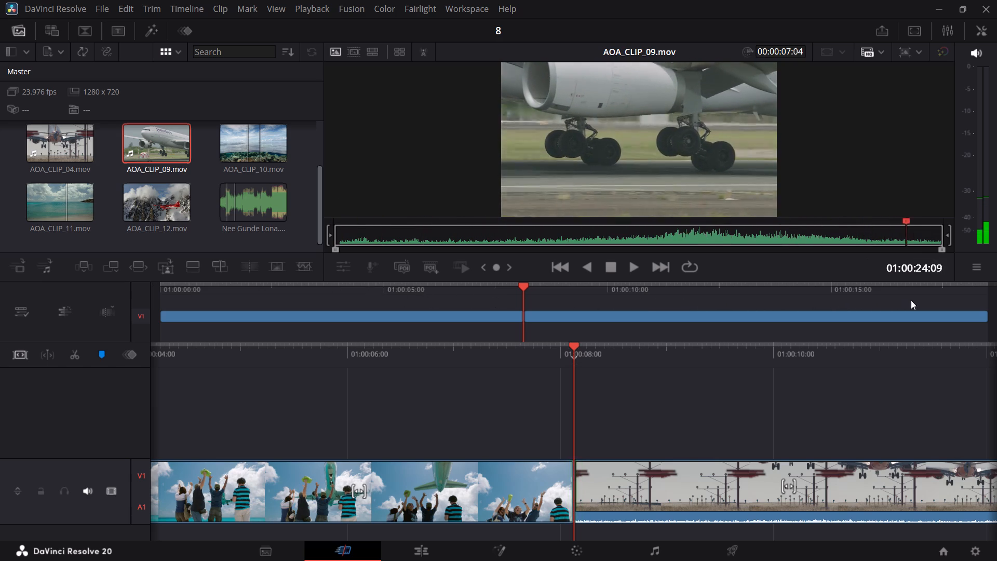
{"action": "left_click_drag", "start_coordinate": [911, 300], "coordinate": [996, 300]}
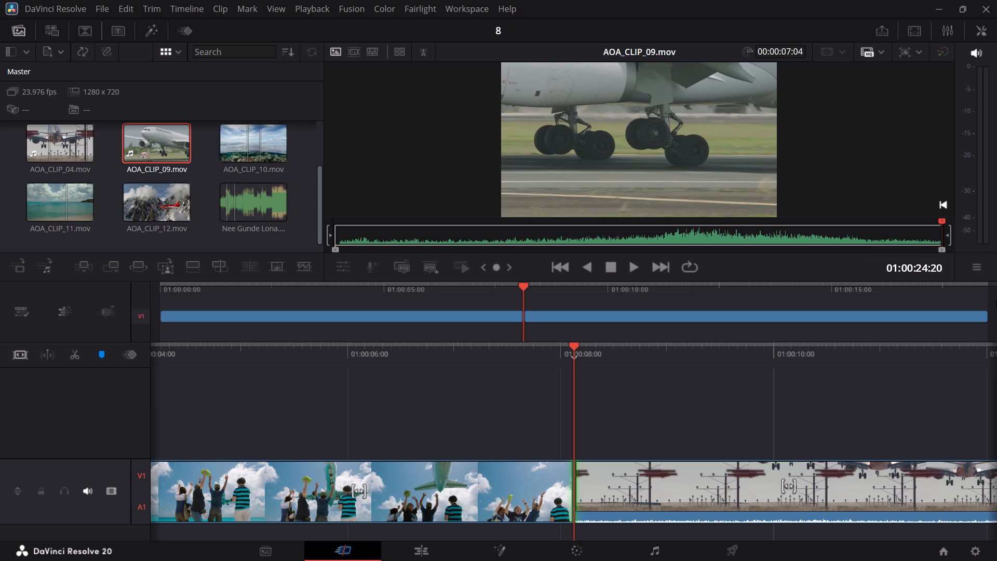
{"action": "left_click_drag", "start_coordinate": [996, 300], "coordinate": [596, 310]}
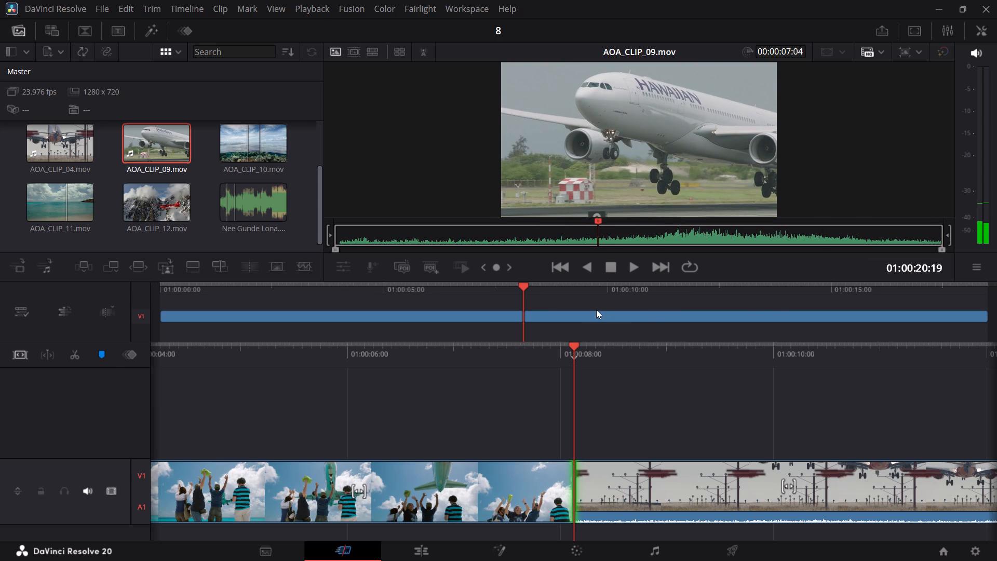
{"action": "left_click_drag", "start_coordinate": [596, 310], "coordinate": [384, 309]}
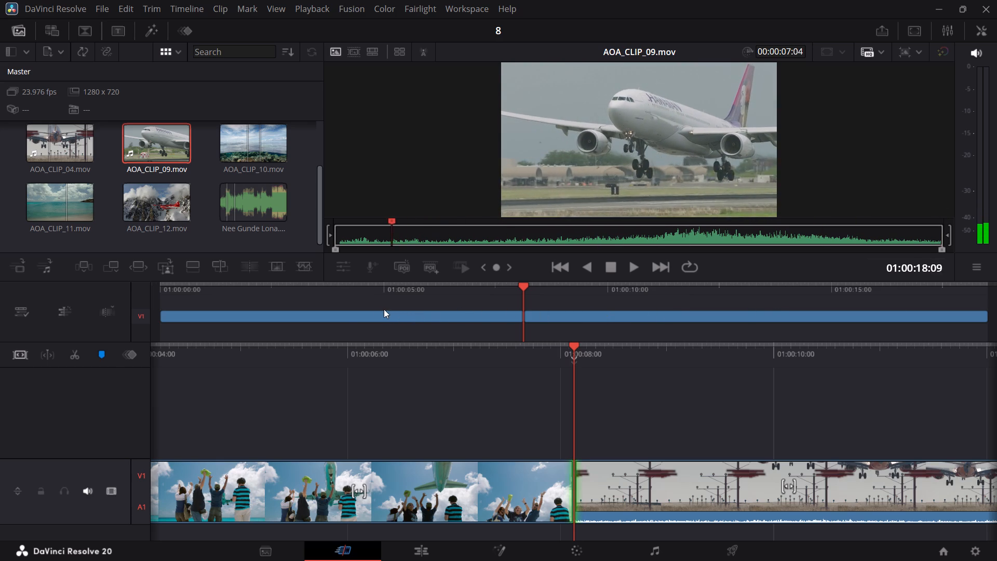
{"action": "left_click_drag", "start_coordinate": [384, 309], "coordinate": [813, 263]}
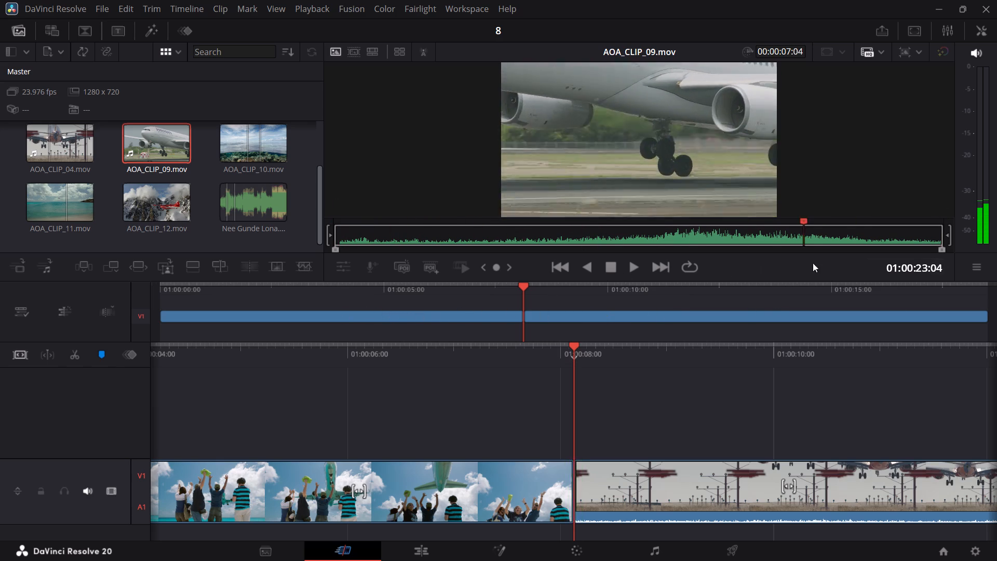
{"action": "left_click_drag", "start_coordinate": [813, 263], "coordinate": [878, 262]}
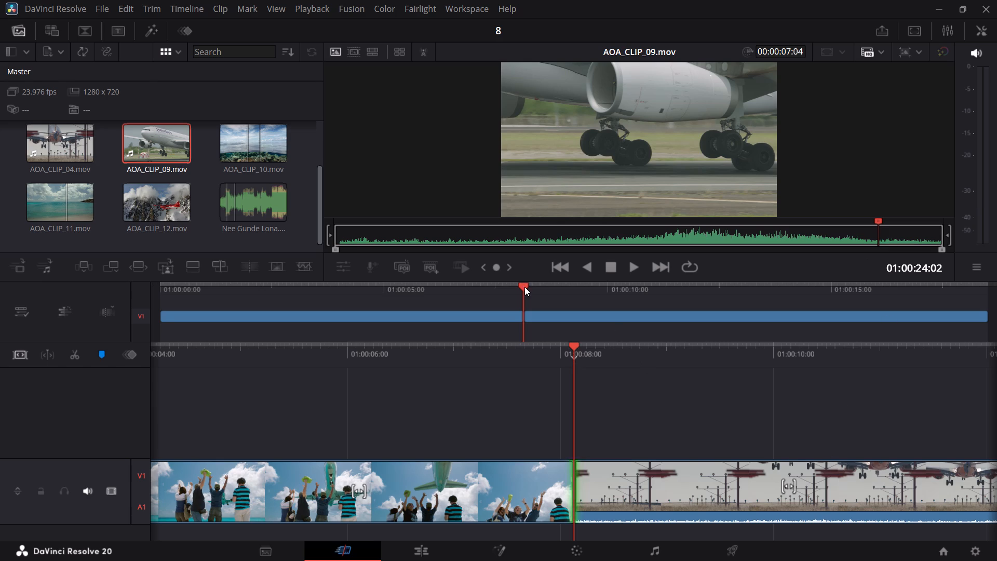
Trim the end of the AOA_CLIP_04.mov clip on Timeline 1 back to 01:00:15:10.
{"action": "left_click_drag", "start_coordinate": [524, 287], "coordinate": [746, 304]}
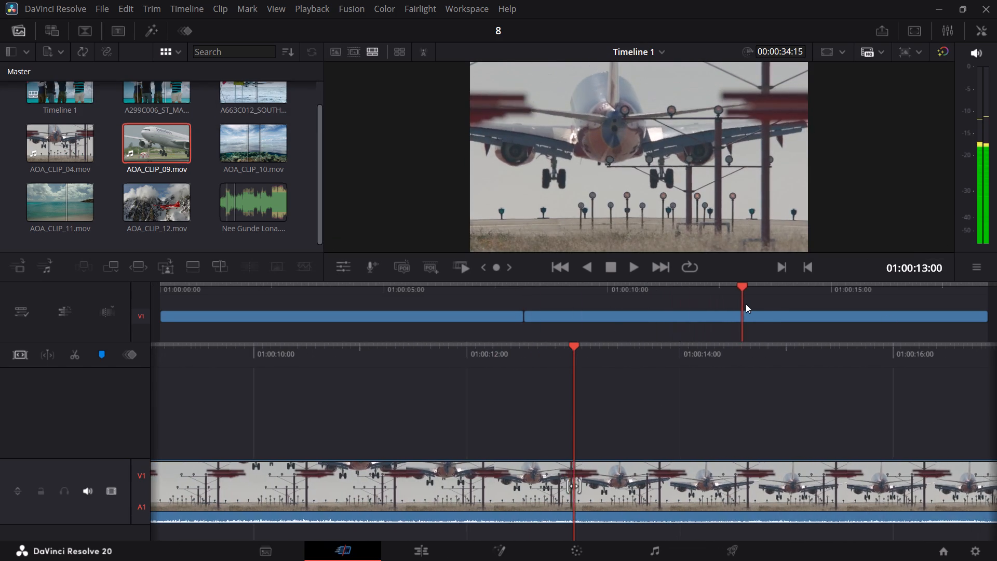
{"action": "left_click_drag", "start_coordinate": [746, 304], "coordinate": [802, 306]}
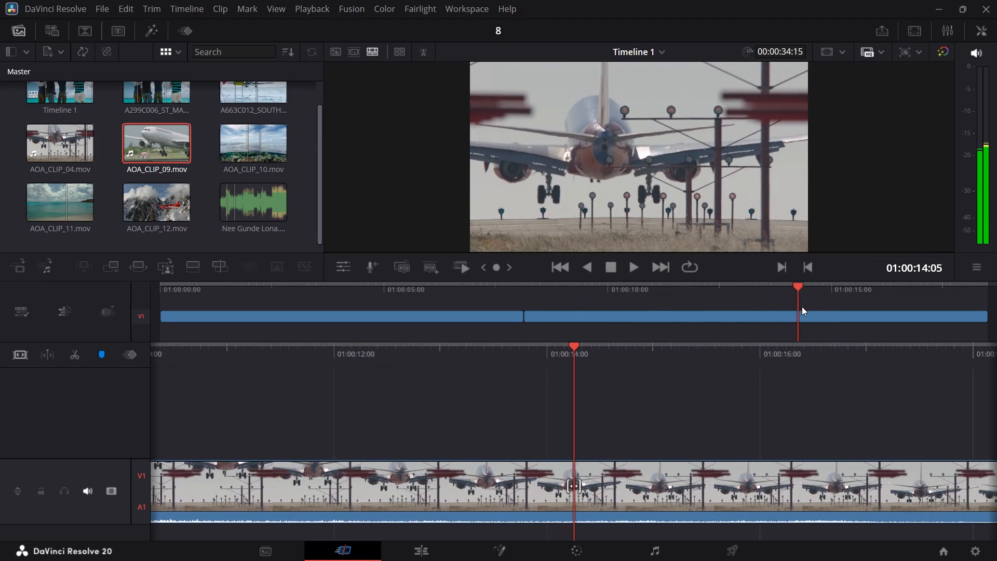
{"action": "left_click_drag", "start_coordinate": [802, 306], "coordinate": [853, 311]}
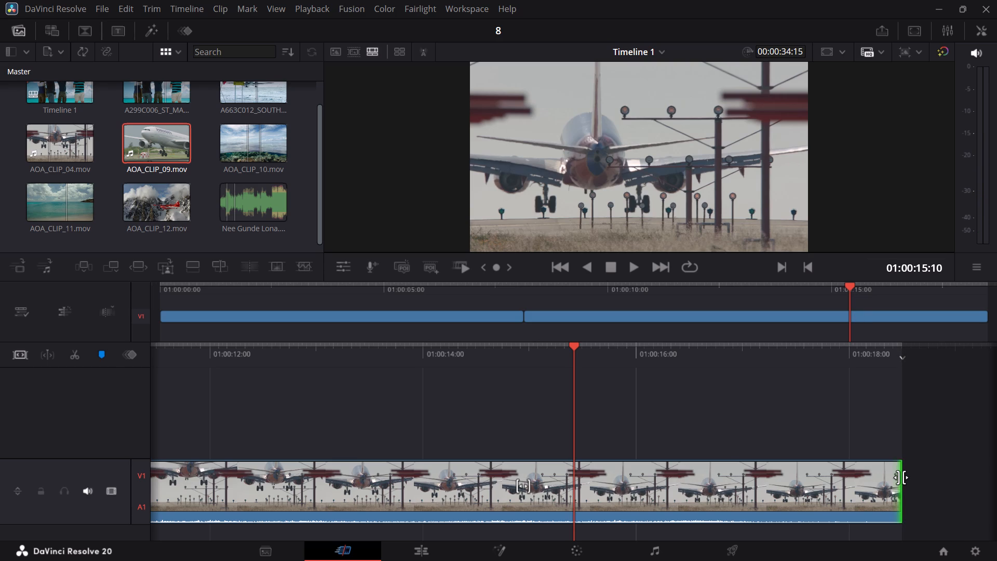
{"action": "left_click_drag", "start_coordinate": [901, 477], "coordinate": [823, 495]}
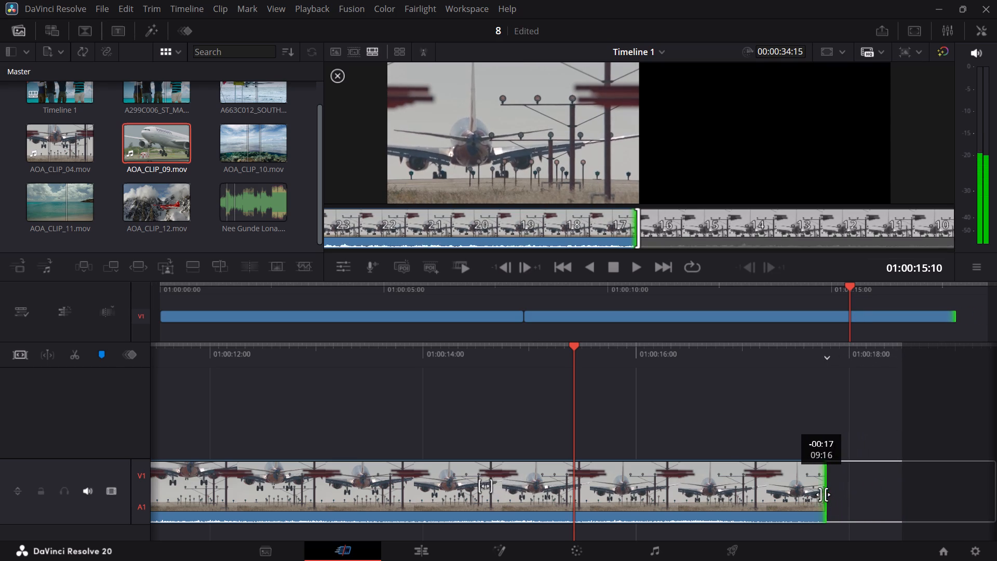
{"action": "left_click_drag", "start_coordinate": [823, 495], "coordinate": [617, 478]}
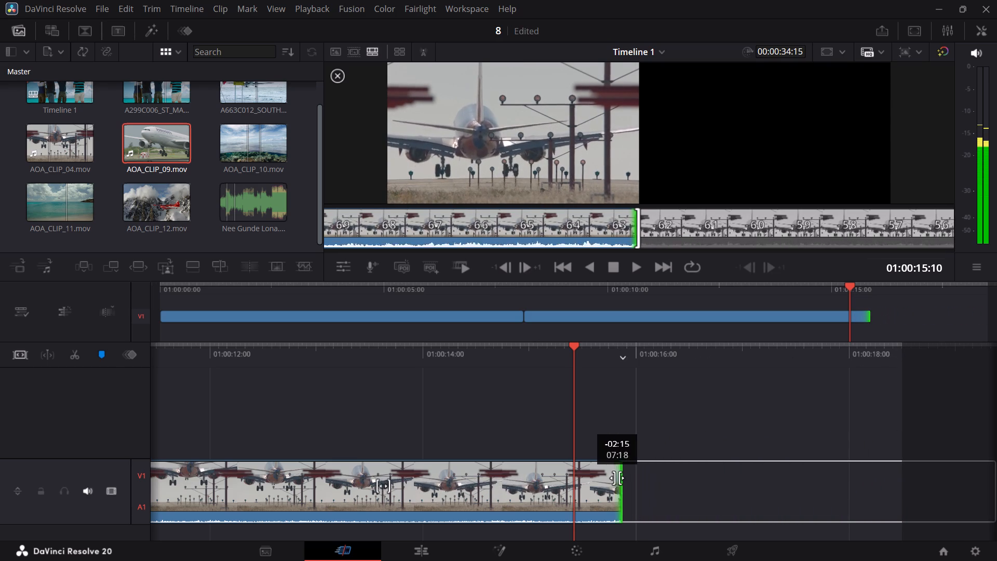
{"action": "left_click_drag", "start_coordinate": [617, 478], "coordinate": [575, 478]}
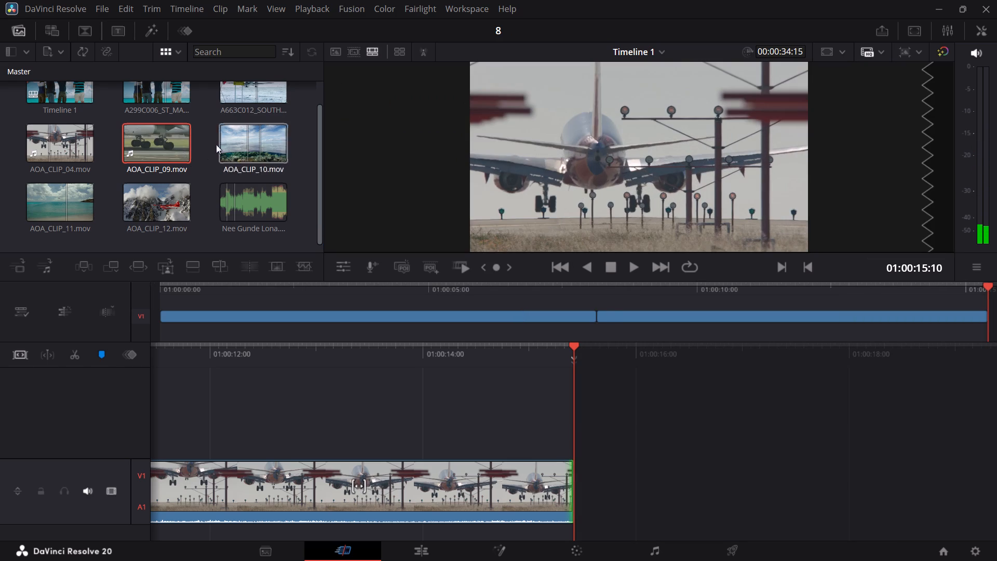
Mark AOA_CLIP_09.mov from 01:00:22:14 to its end at 01:00:24:20 and add the range to Timeline 1 at 01:00:15:10.
{"action": "double_click", "coordinate": [153, 139]}
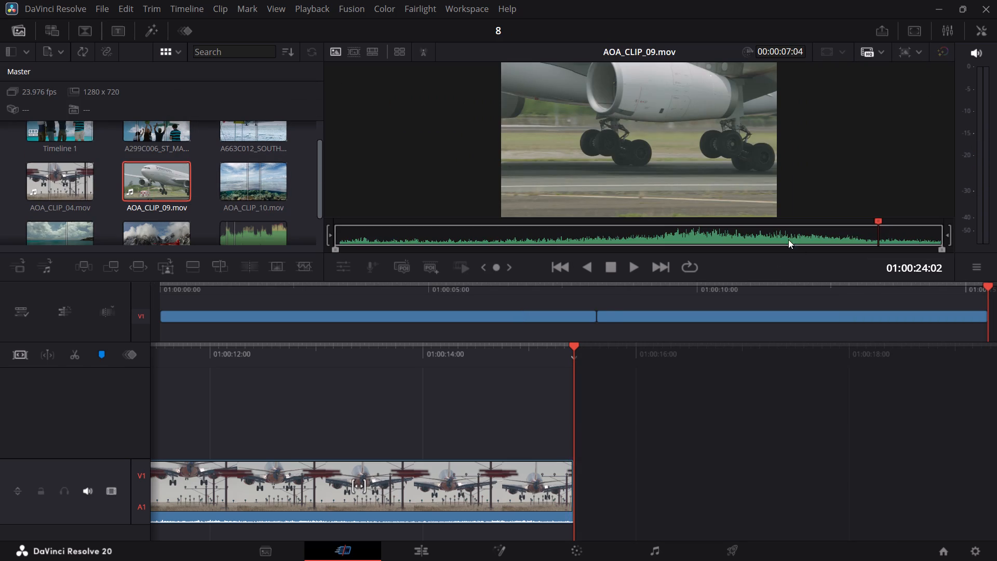
{"action": "left_click_drag", "start_coordinate": [878, 224], "coordinate": [821, 248]}
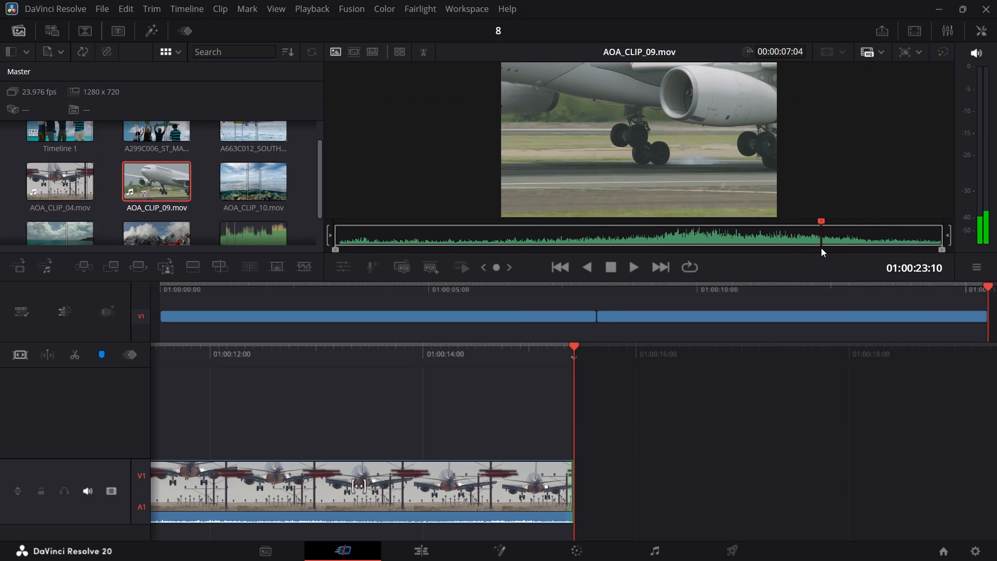
{"action": "left_click_drag", "start_coordinate": [821, 248], "coordinate": [769, 258]}
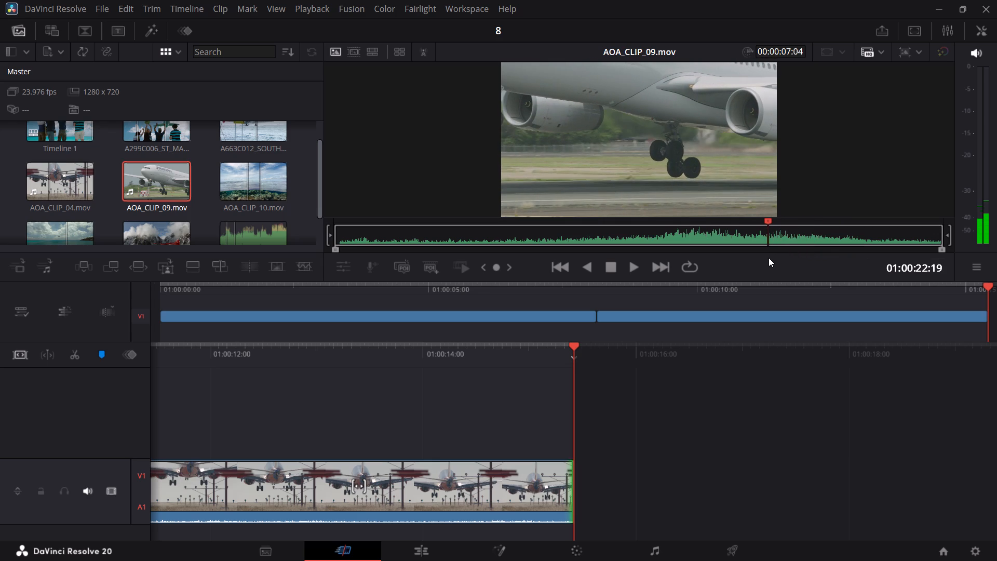
{"action": "left_click_drag", "start_coordinate": [769, 258], "coordinate": [752, 259]}
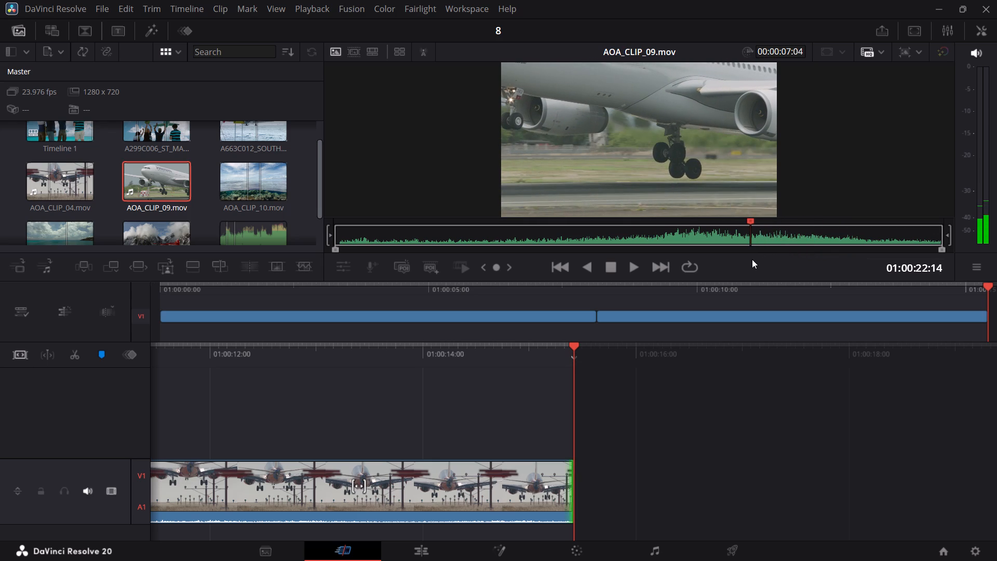
{"action": "key", "text": "i"}
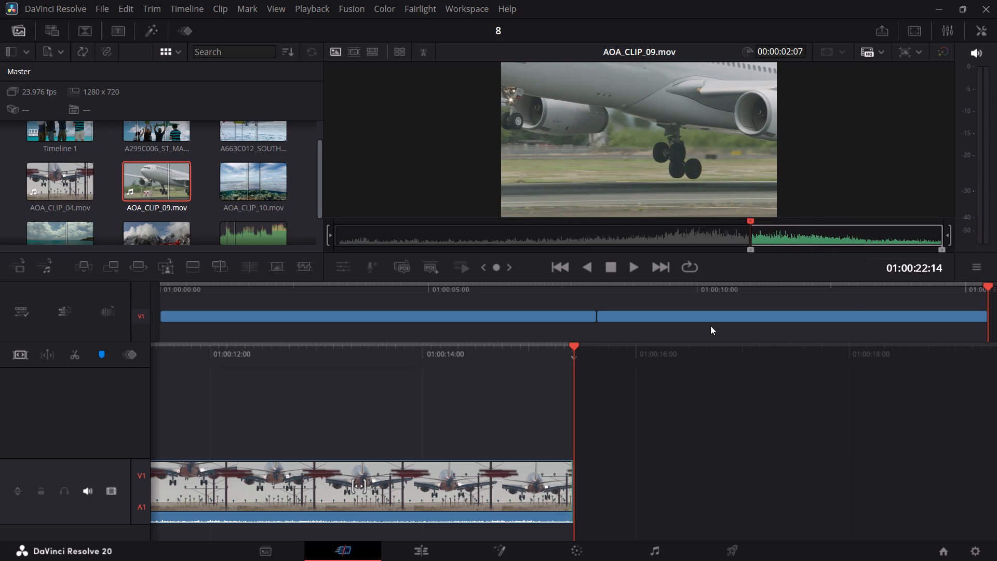
{"action": "key", "text": "space"}
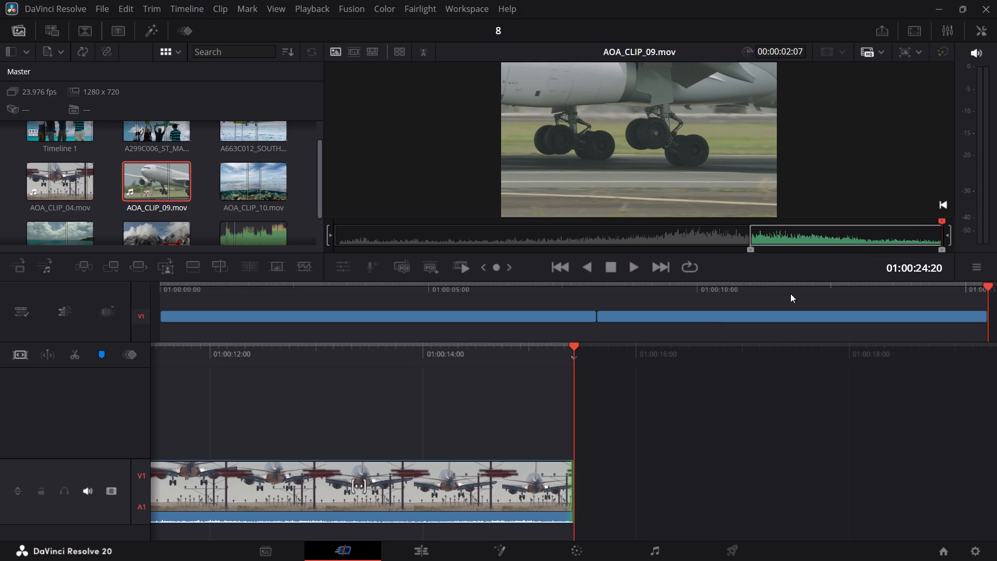
{"action": "key", "text": "o"}
{"action": "left_click_drag", "start_coordinate": [706, 158], "coordinate": [653, 450]}
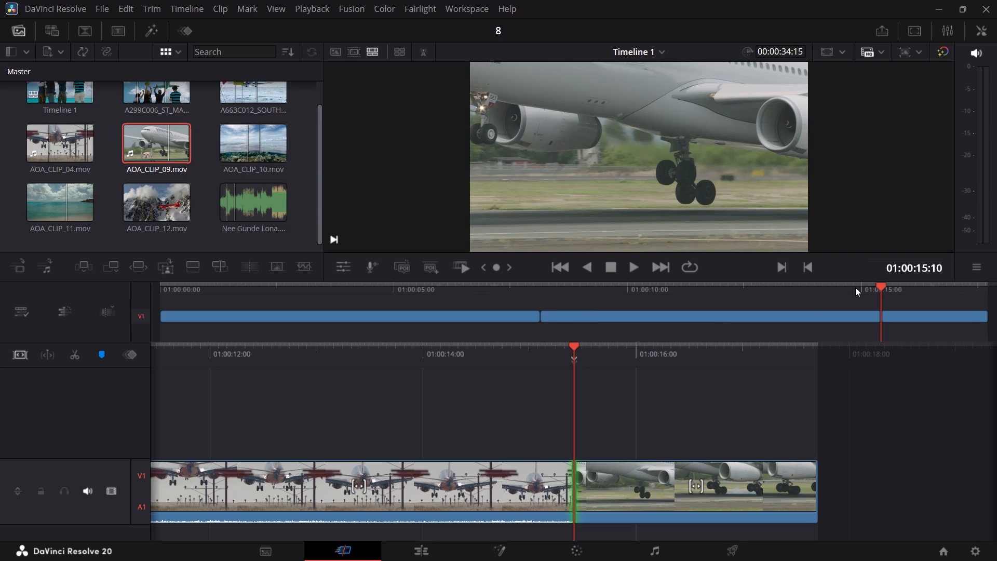
Play Timeline 1 from 01:00:12:08 to the end to review the cut from AOA_CLIP_04.mov to AOA_CLIP_09.mov.
{"action": "left_click_drag", "start_coordinate": [880, 285], "coordinate": [737, 314]}
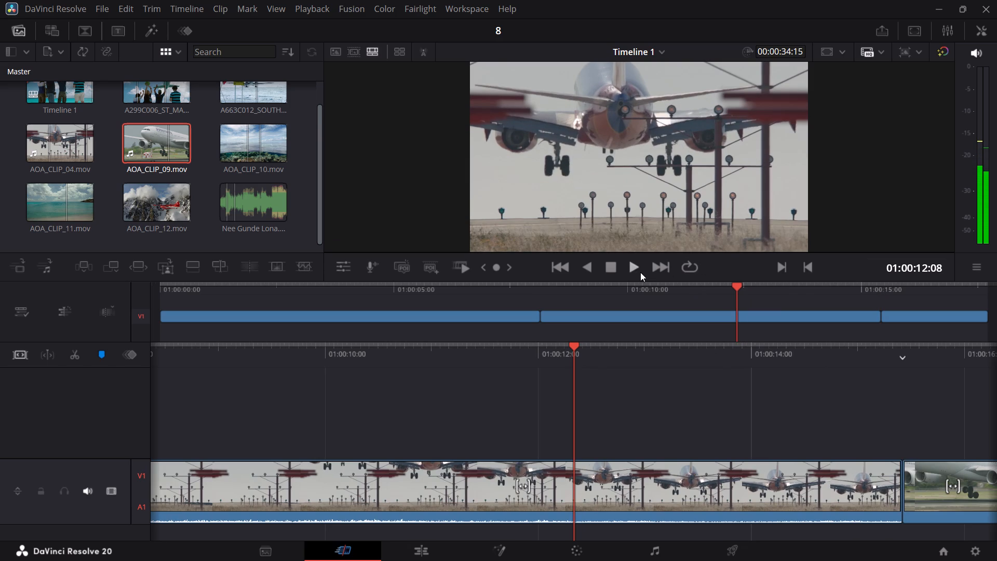
{"action": "left_click", "coordinate": [640, 271]}
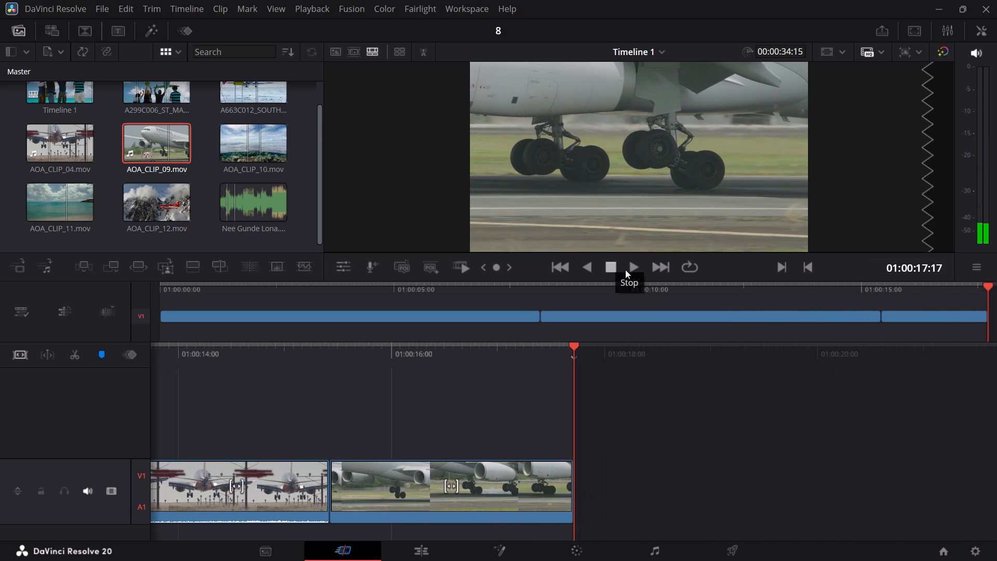
Roll the cut between AOA_CLIP_04.mov and AOA_CLIP_09.mov earlier to 01:00:13:19 and check the frame at the cut.
{"action": "left_click_drag", "start_coordinate": [988, 285], "coordinate": [899, 302]}
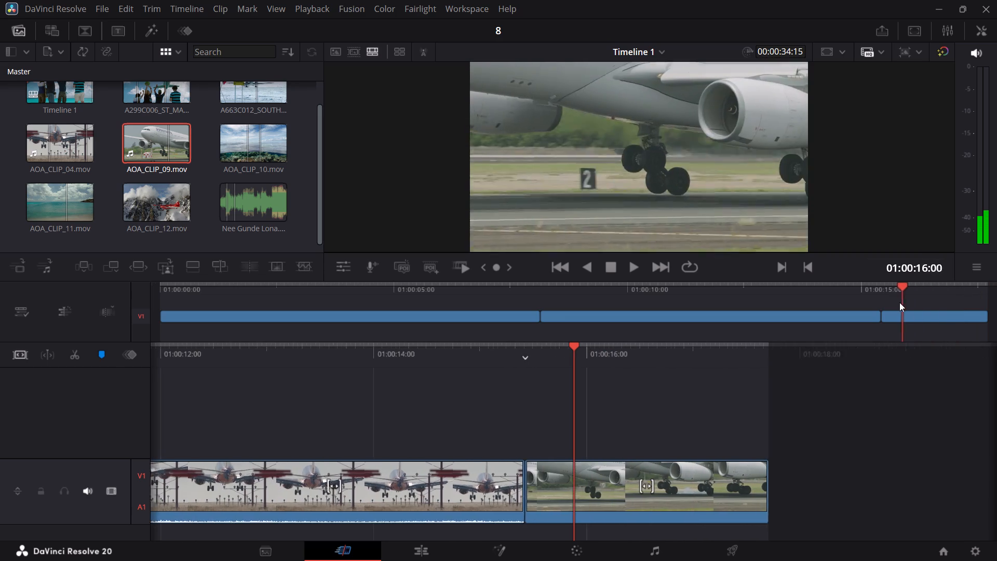
{"action": "left_click_drag", "start_coordinate": [899, 302], "coordinate": [881, 308]}
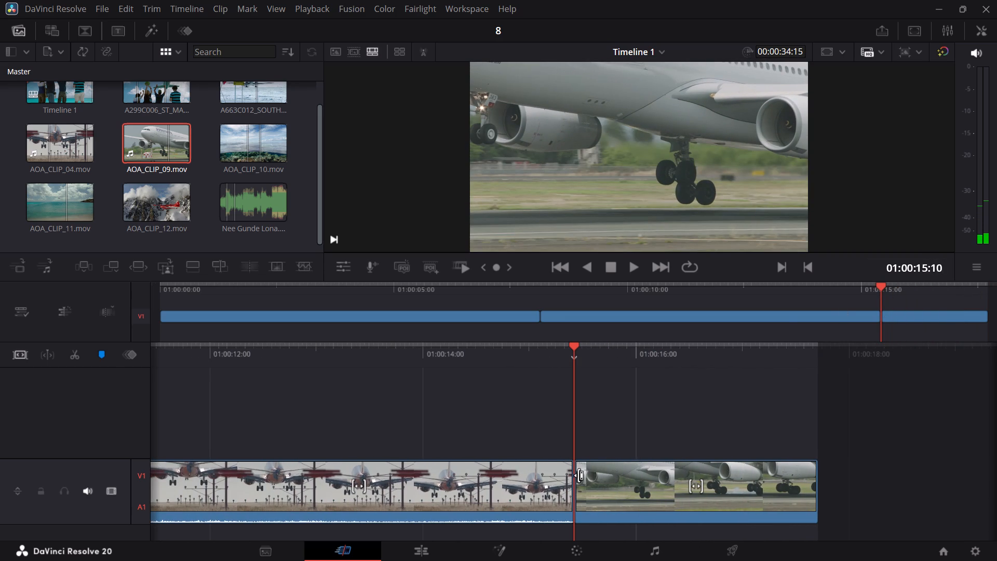
{"action": "left_click_drag", "start_coordinate": [577, 480], "coordinate": [551, 486]}
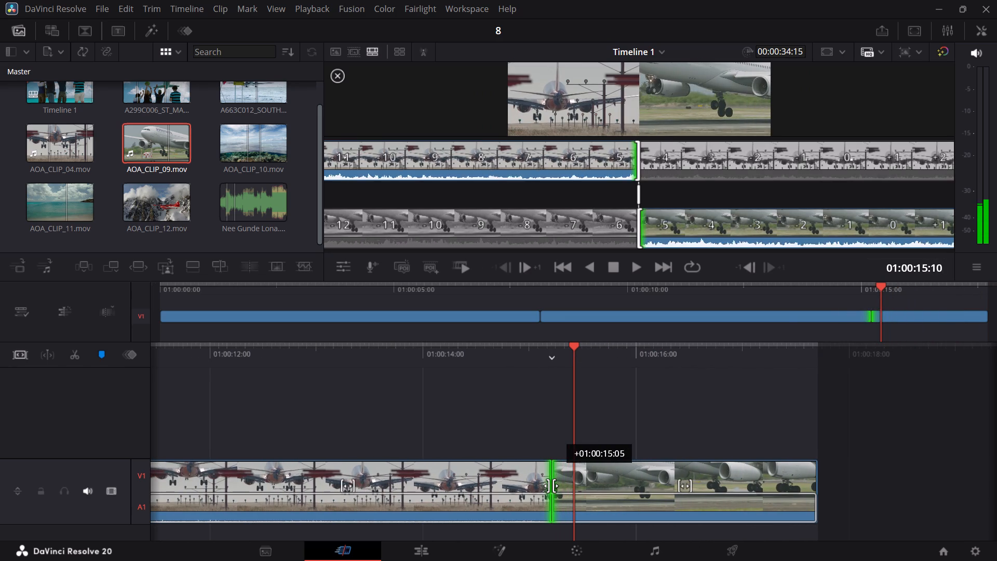
{"action": "left_click_drag", "start_coordinate": [551, 486], "coordinate": [506, 494]}
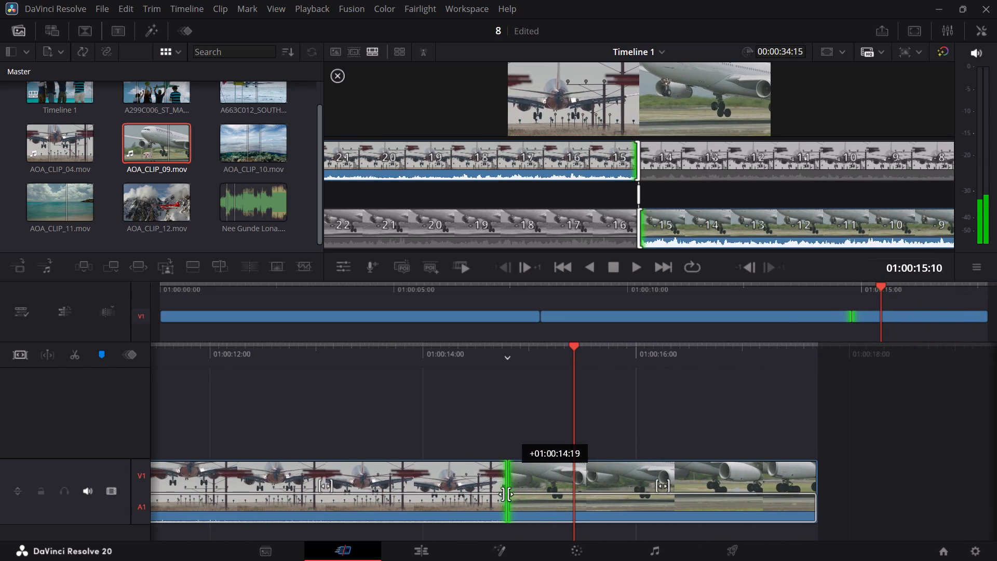
{"action": "left_click_drag", "start_coordinate": [506, 494], "coordinate": [451, 508]}
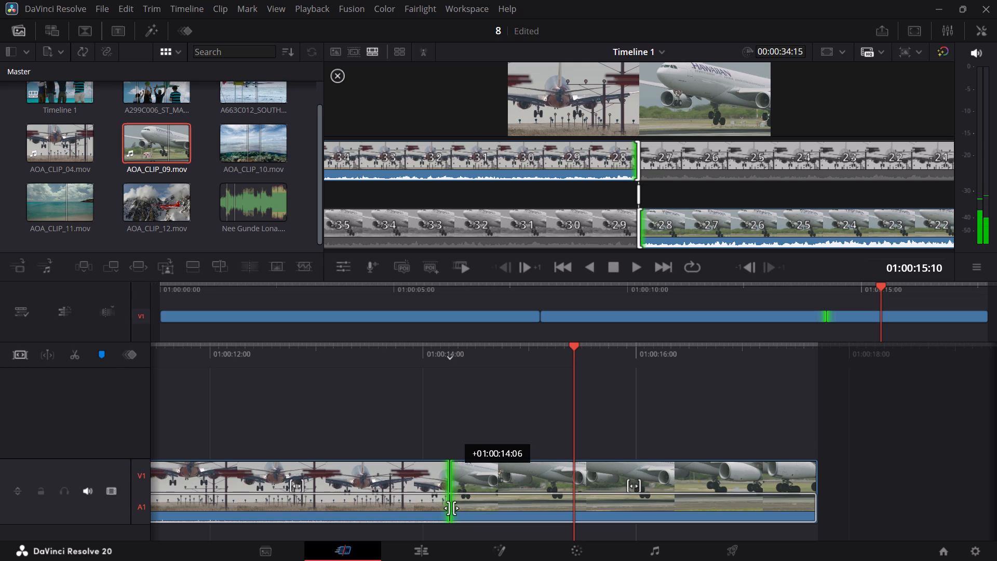
{"action": "left_click_drag", "start_coordinate": [451, 508], "coordinate": [403, 522]}
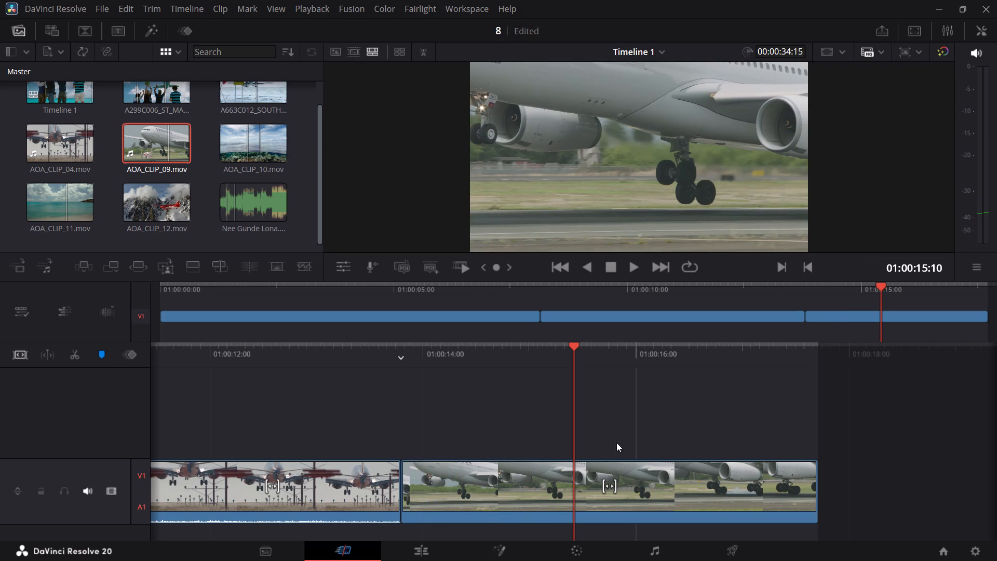
{"action": "left_click_drag", "start_coordinate": [881, 288], "coordinate": [806, 295]}
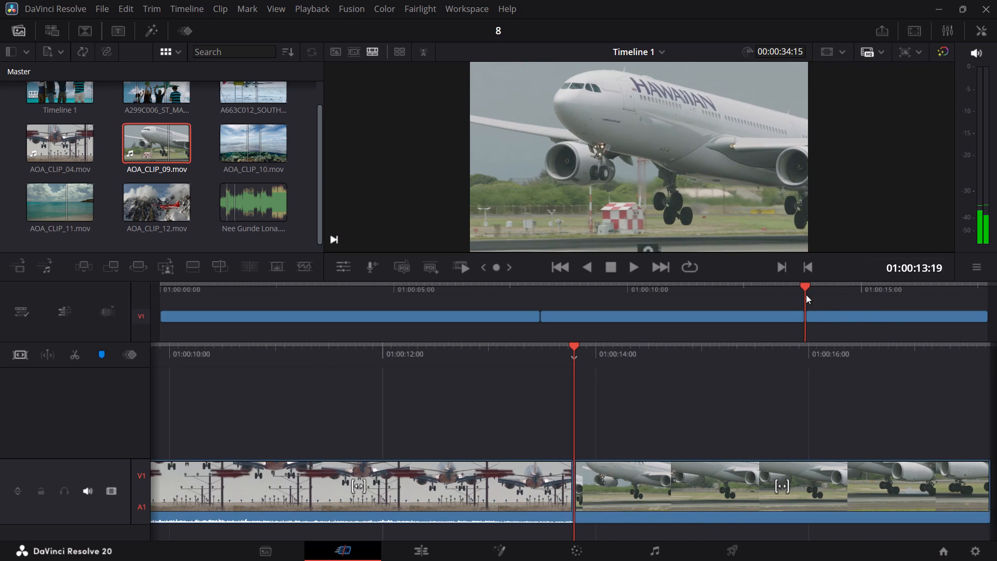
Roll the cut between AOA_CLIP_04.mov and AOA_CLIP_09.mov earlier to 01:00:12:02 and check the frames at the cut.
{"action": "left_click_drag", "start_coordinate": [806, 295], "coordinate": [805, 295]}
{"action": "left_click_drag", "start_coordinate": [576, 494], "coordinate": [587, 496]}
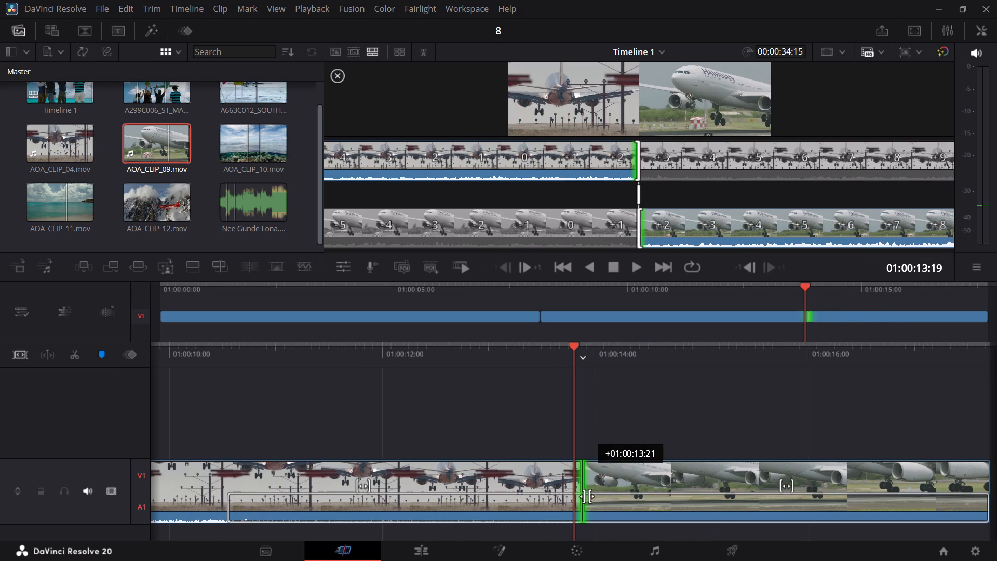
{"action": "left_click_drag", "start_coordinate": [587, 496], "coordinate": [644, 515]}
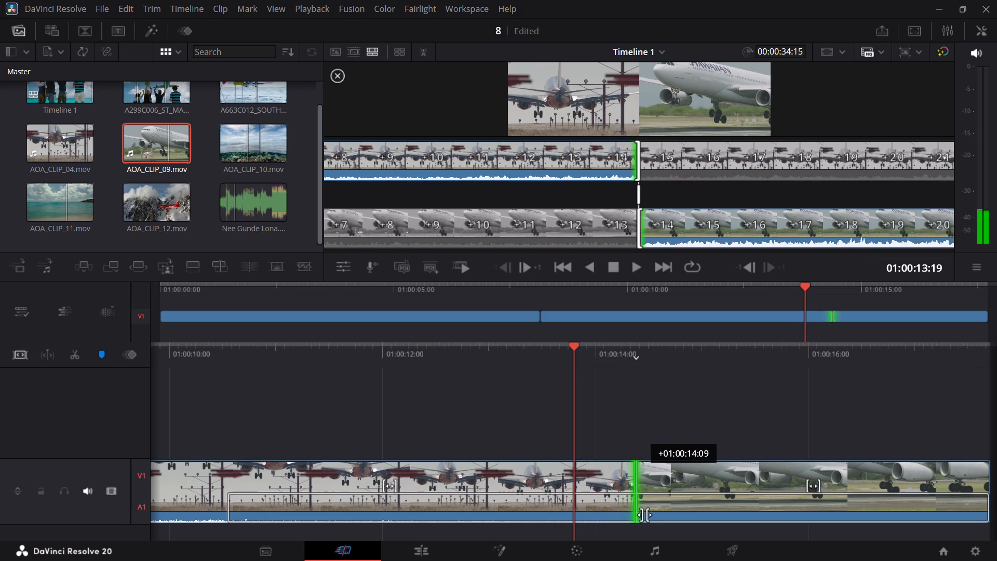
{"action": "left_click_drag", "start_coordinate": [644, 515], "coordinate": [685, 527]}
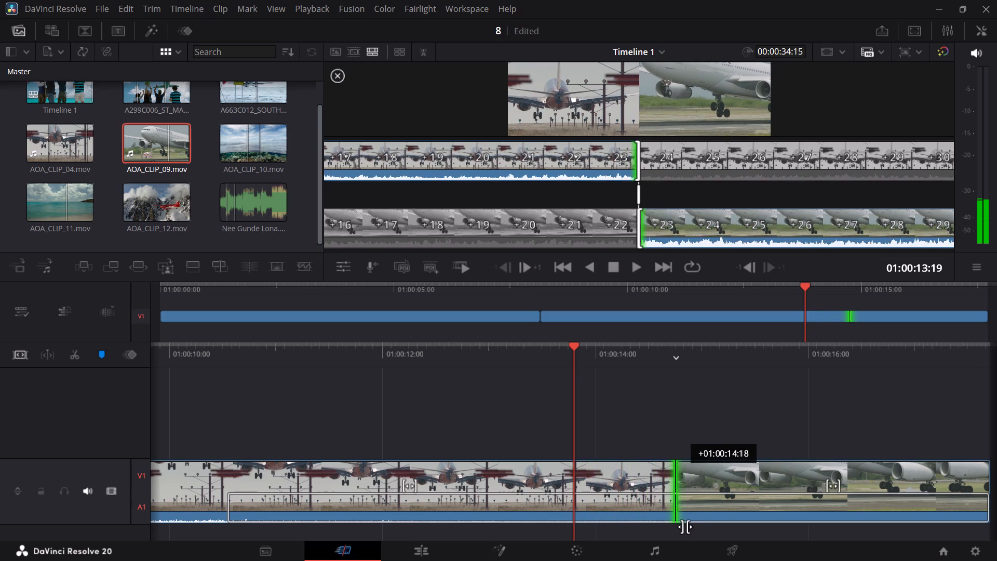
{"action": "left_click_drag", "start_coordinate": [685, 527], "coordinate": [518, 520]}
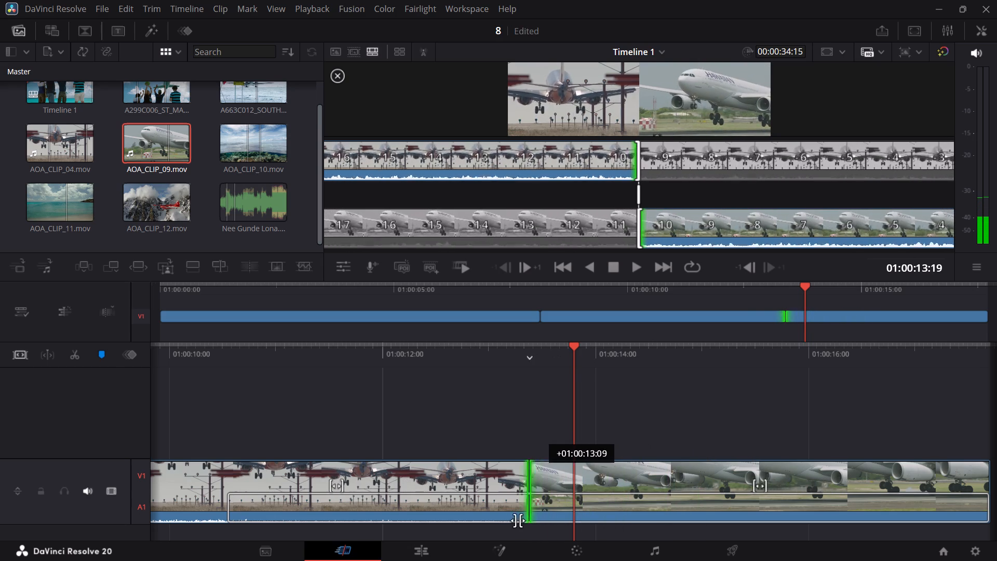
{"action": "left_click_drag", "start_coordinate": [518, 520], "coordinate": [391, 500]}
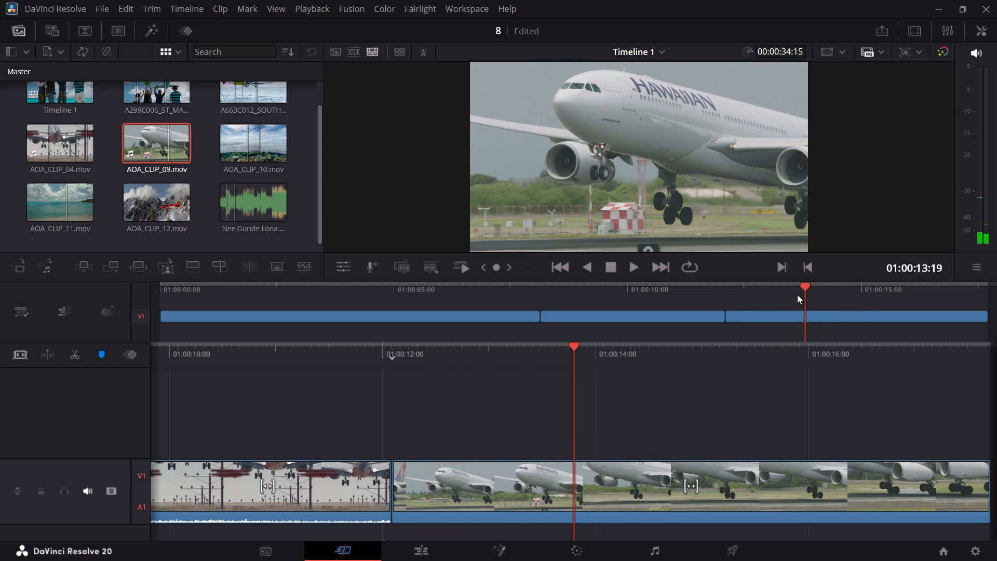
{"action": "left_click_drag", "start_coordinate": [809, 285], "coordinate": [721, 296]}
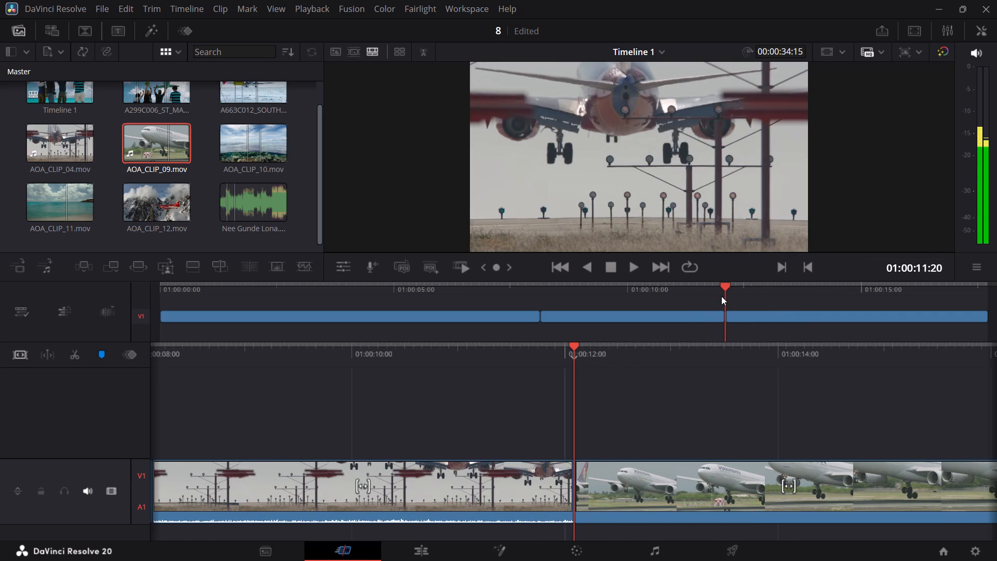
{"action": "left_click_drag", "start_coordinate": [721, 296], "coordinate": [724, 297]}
Roll the cut between AOA_CLIP_04.mov and AOA_CLIP_09.mov later to 01:00:14:21 and check the frames on both sides of it.
{"action": "left_click_drag", "start_coordinate": [574, 484], "coordinate": [573, 484]}
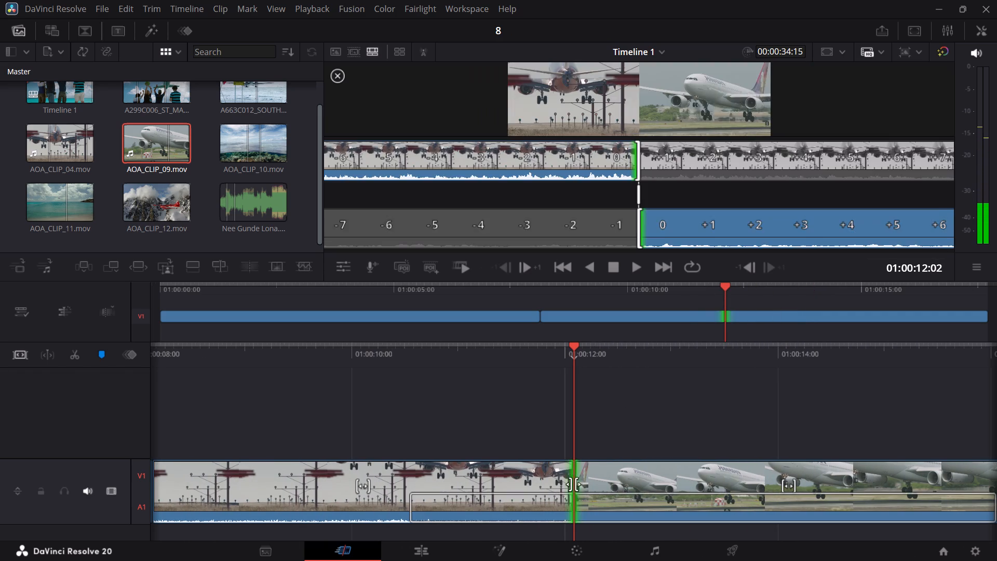
{"action": "left_click_drag", "start_coordinate": [573, 484], "coordinate": [549, 487]}
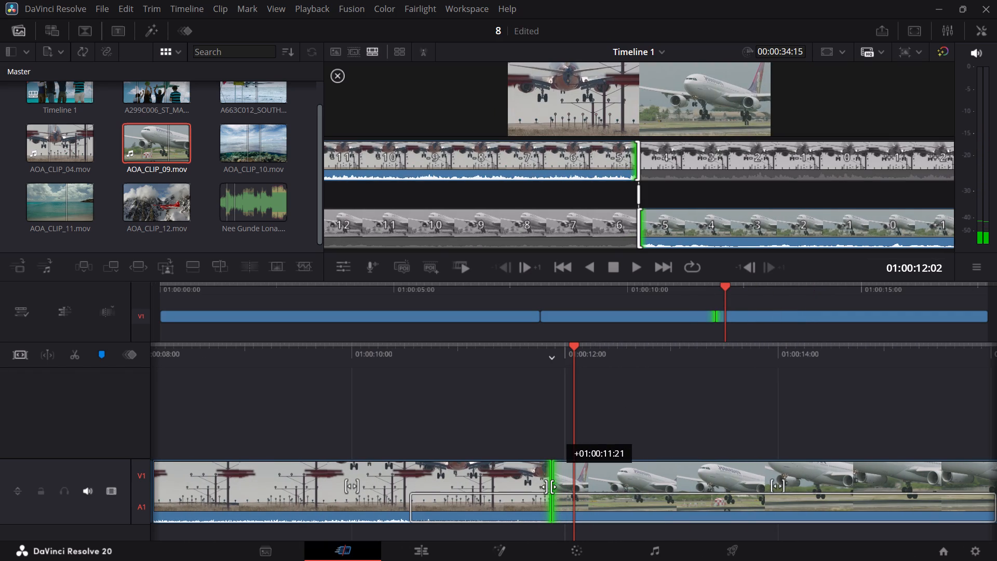
{"action": "left_click_drag", "start_coordinate": [549, 487], "coordinate": [666, 496]}
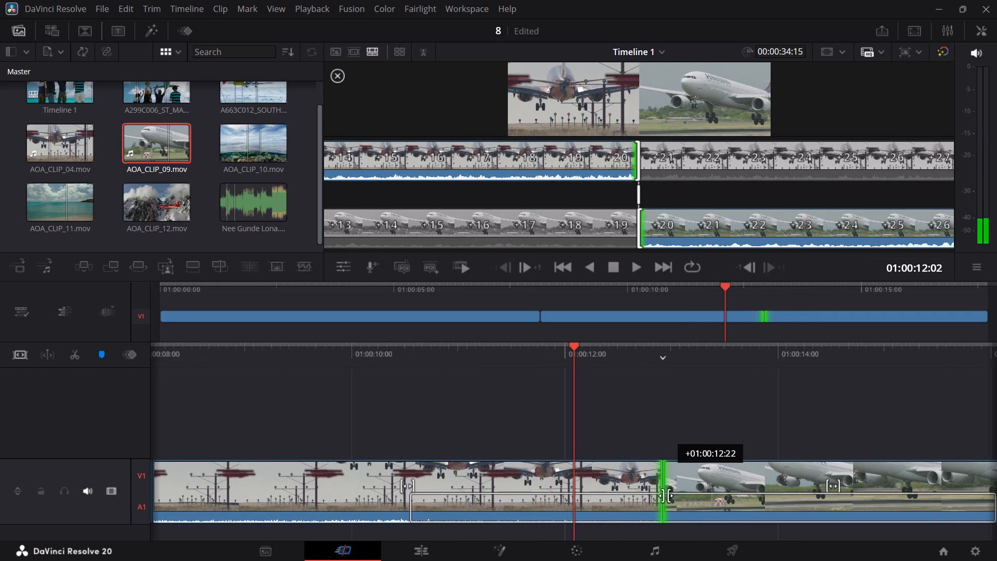
{"action": "left_click_drag", "start_coordinate": [666, 496], "coordinate": [844, 498]}
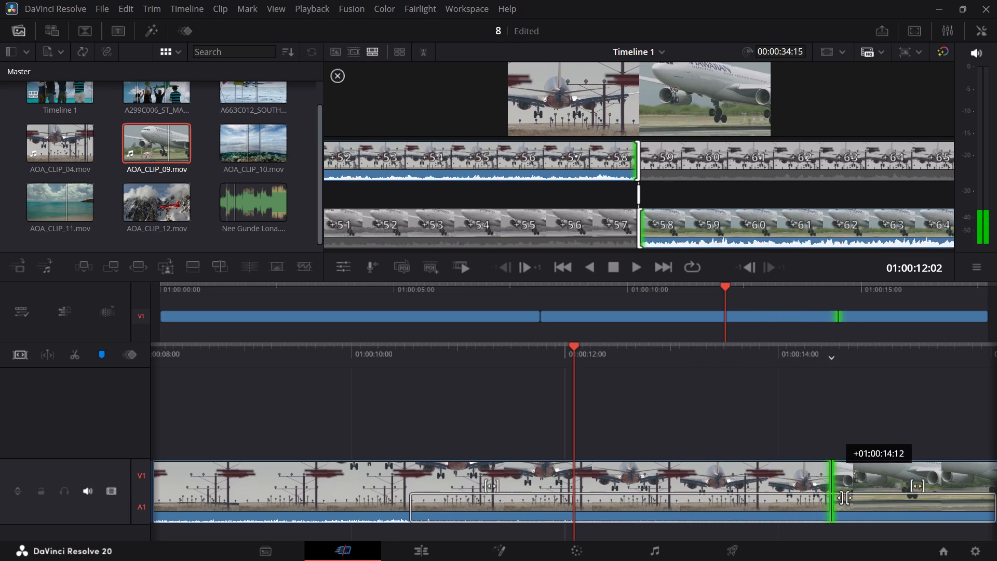
{"action": "left_click_drag", "start_coordinate": [844, 498], "coordinate": [872, 498]}
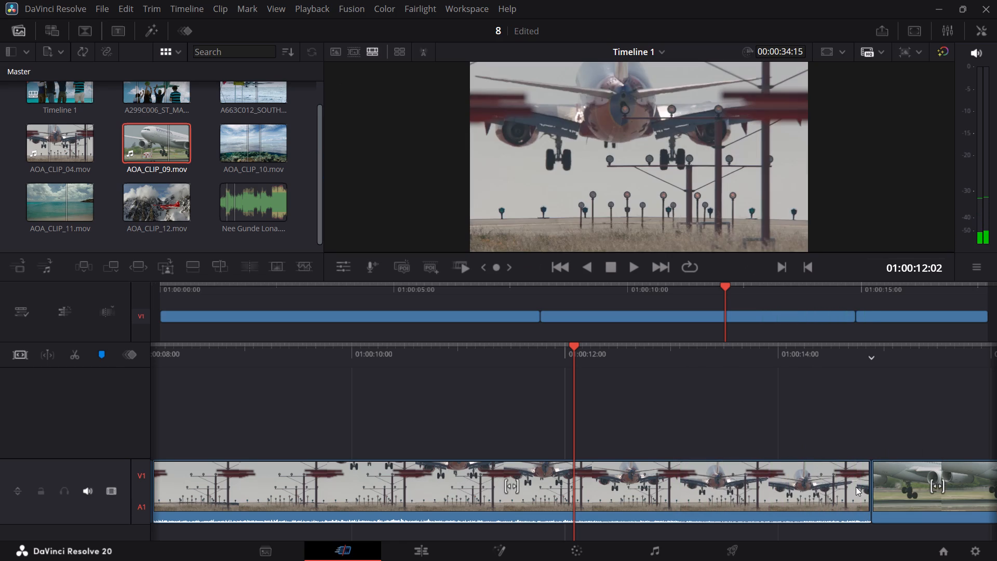
{"action": "left_click_drag", "start_coordinate": [724, 288], "coordinate": [780, 300]}
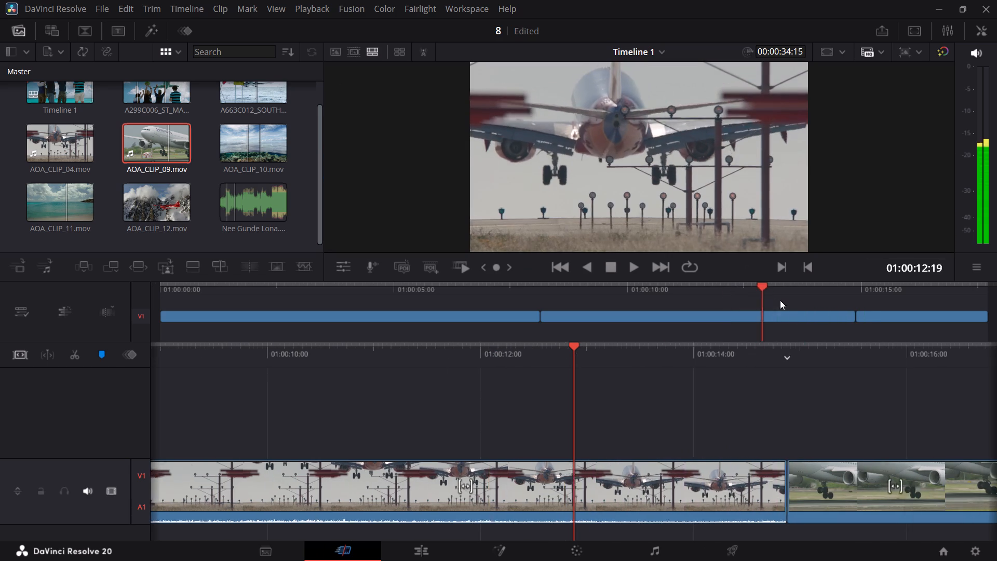
{"action": "left_click_drag", "start_coordinate": [780, 300], "coordinate": [852, 315]}
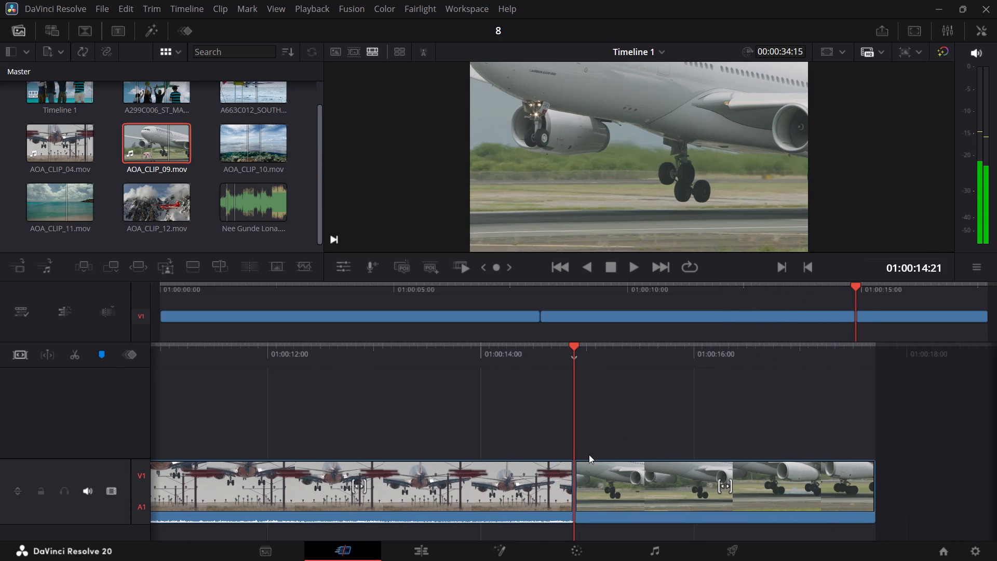
{"action": "left_click", "coordinate": [575, 478]}
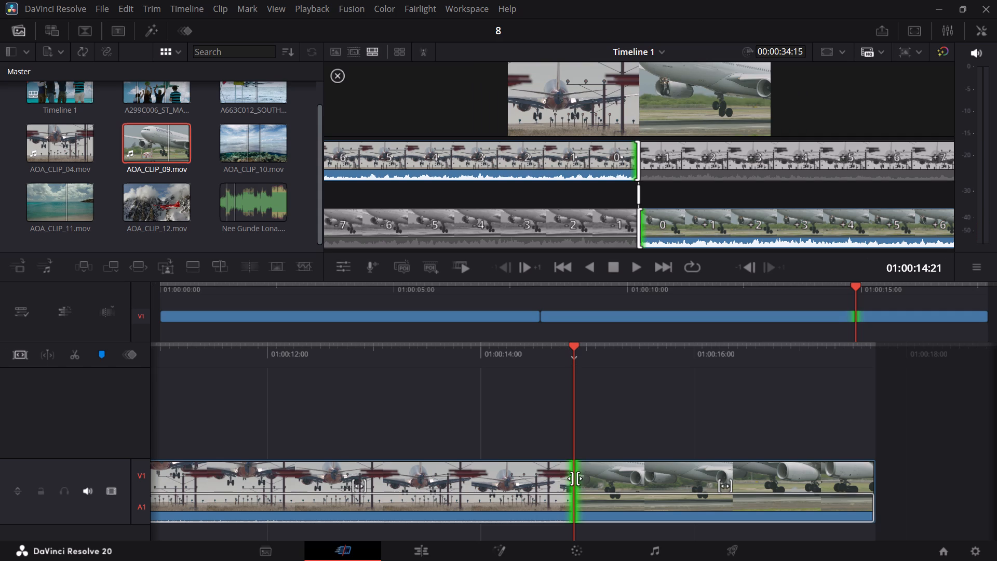
Play Timeline 1 from the cut at 01:00:14:21 to the end, and play it in reverse back toward the start.
{"action": "left_click", "coordinate": [627, 262]}
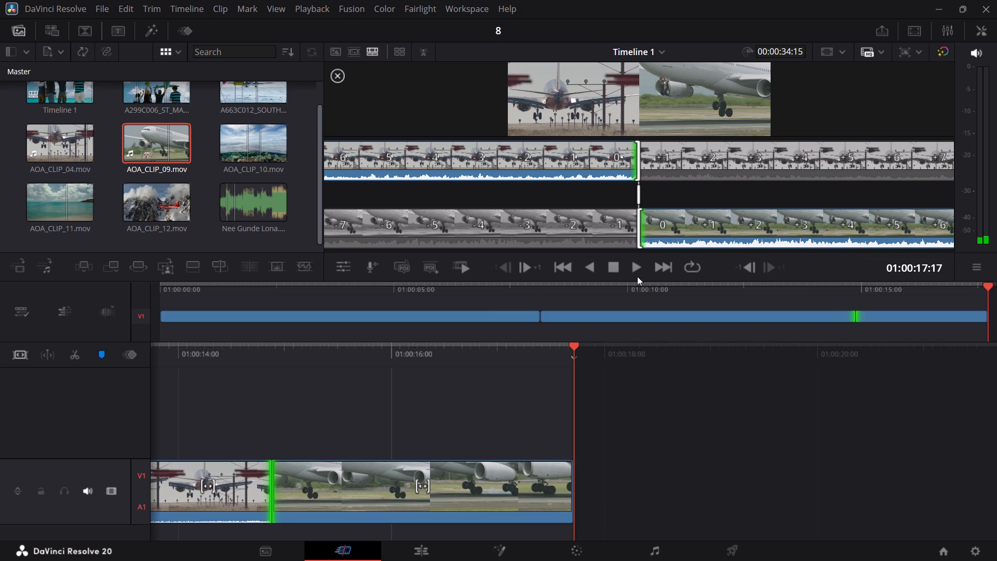
{"action": "left_click", "coordinate": [640, 274]}
{"action": "left_click", "coordinate": [590, 263]}
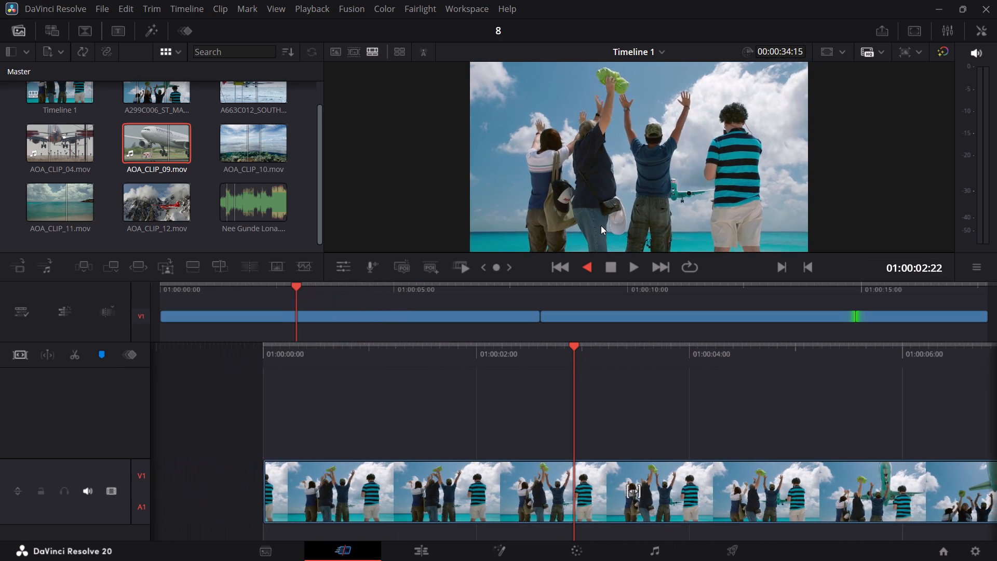
Examine the source footage of AOA_CLIP_11.mov and AOA_CLIP_10.mov, scrubbing through their marked ranges.
{"action": "double_click", "coordinate": [158, 196]}
{"action": "double_click", "coordinate": [46, 203]}
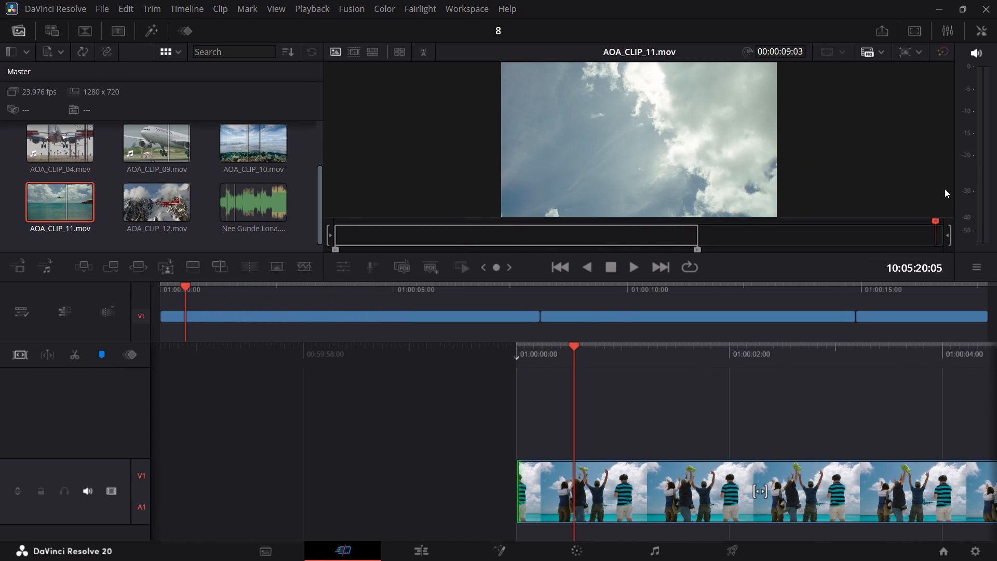
{"action": "left_click_drag", "start_coordinate": [937, 218], "coordinate": [614, 237]}
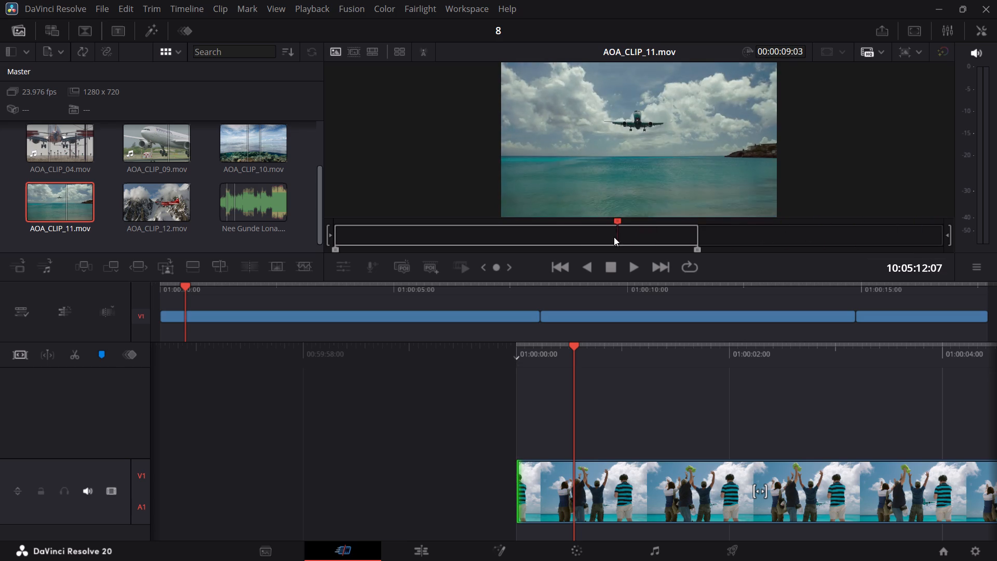
{"action": "left_click_drag", "start_coordinate": [614, 237], "coordinate": [627, 279]}
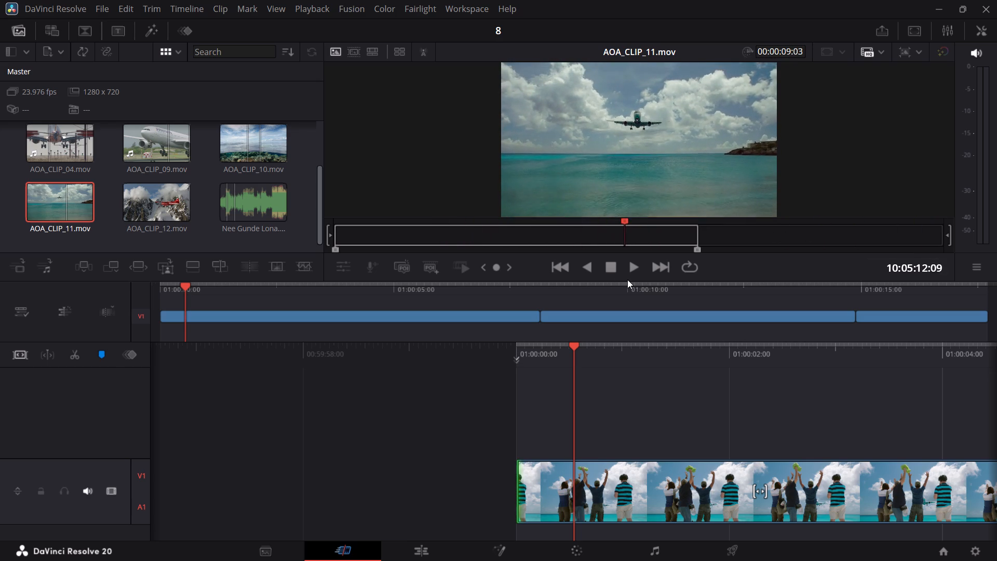
{"action": "left_click_drag", "start_coordinate": [627, 279], "coordinate": [693, 296]}
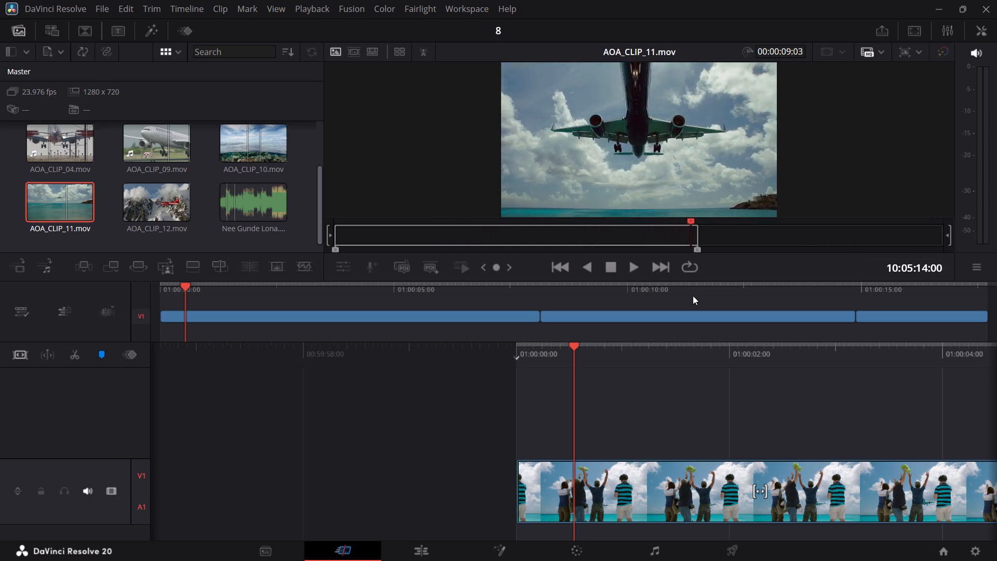
{"action": "left_click_drag", "start_coordinate": [693, 296], "coordinate": [612, 289]}
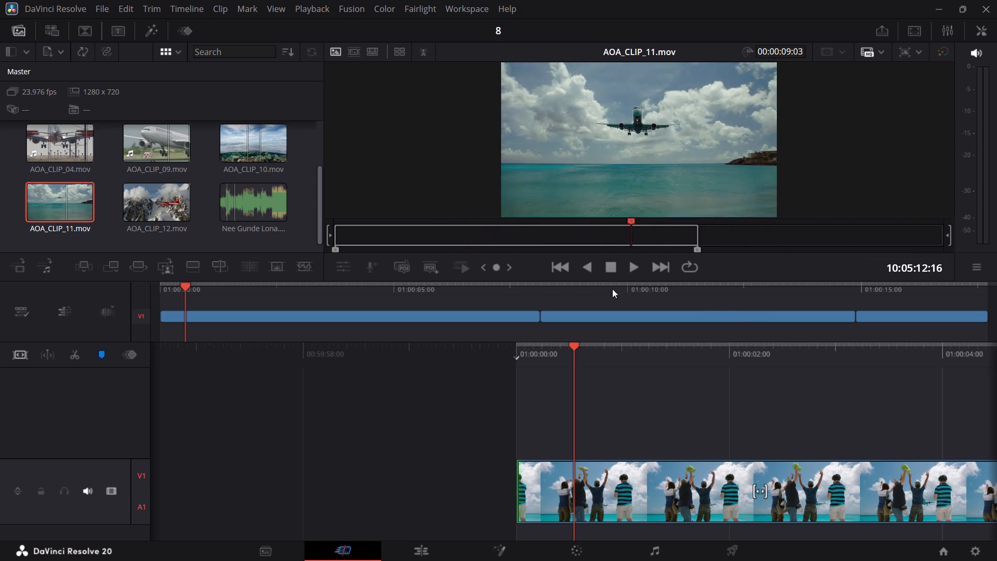
{"action": "left_click_drag", "start_coordinate": [612, 289], "coordinate": [385, 302]}
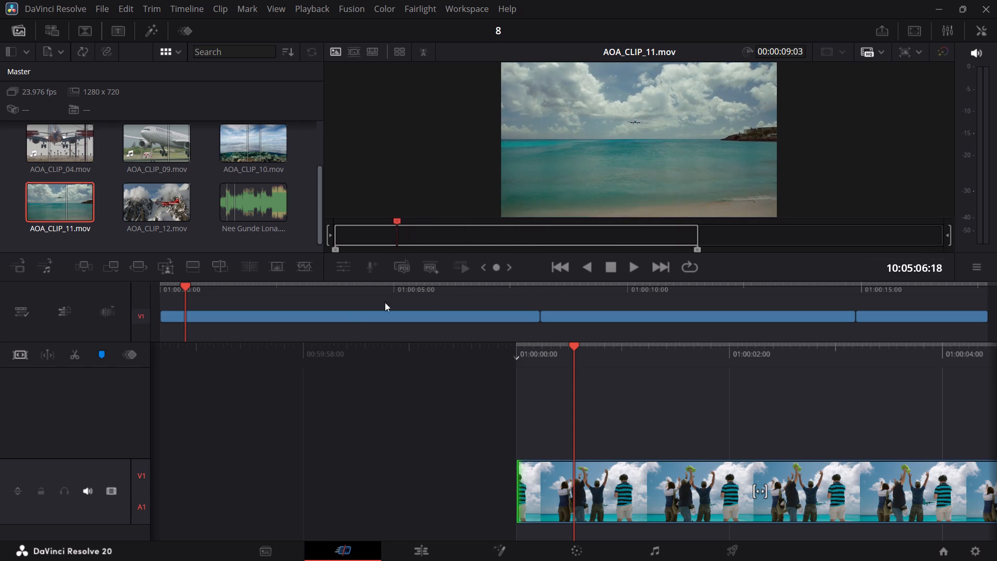
{"action": "left_click_drag", "start_coordinate": [385, 302], "coordinate": [360, 329]}
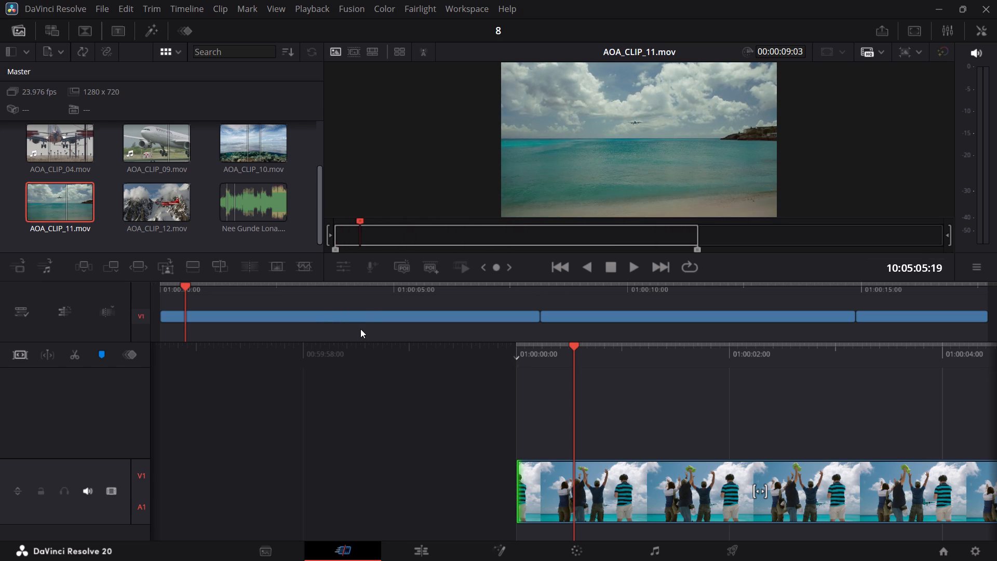
{"action": "left_click_drag", "start_coordinate": [360, 329], "coordinate": [570, 363]}
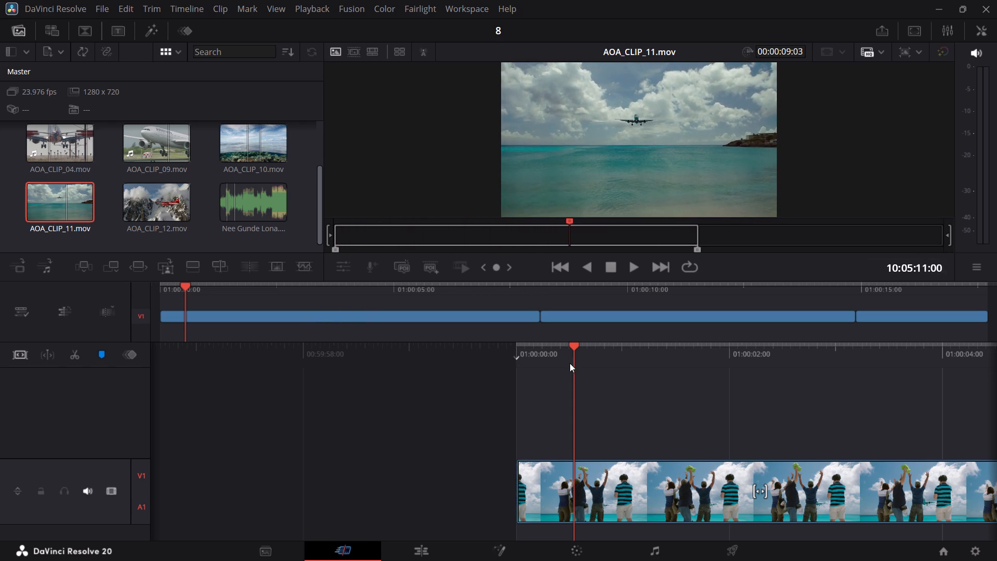
{"action": "left_click_drag", "start_coordinate": [570, 363], "coordinate": [607, 370]}
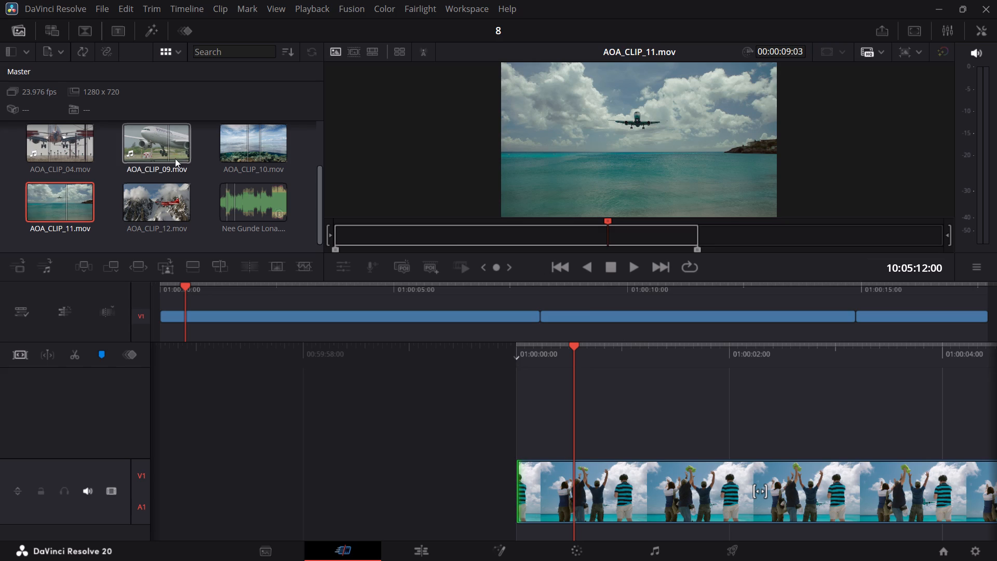
{"action": "double_click", "coordinate": [270, 138]}
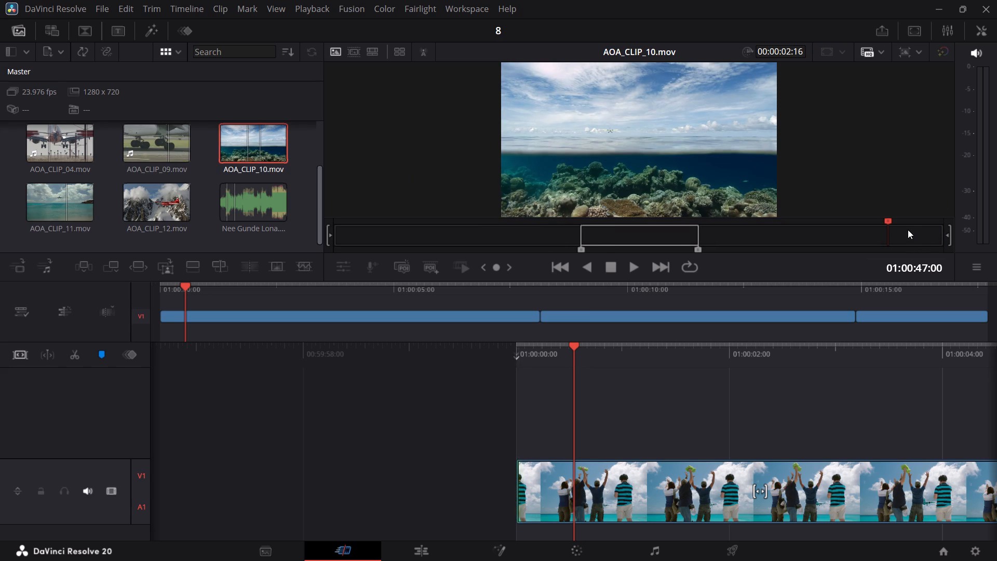
{"action": "left_click_drag", "start_coordinate": [888, 222], "coordinate": [586, 251]}
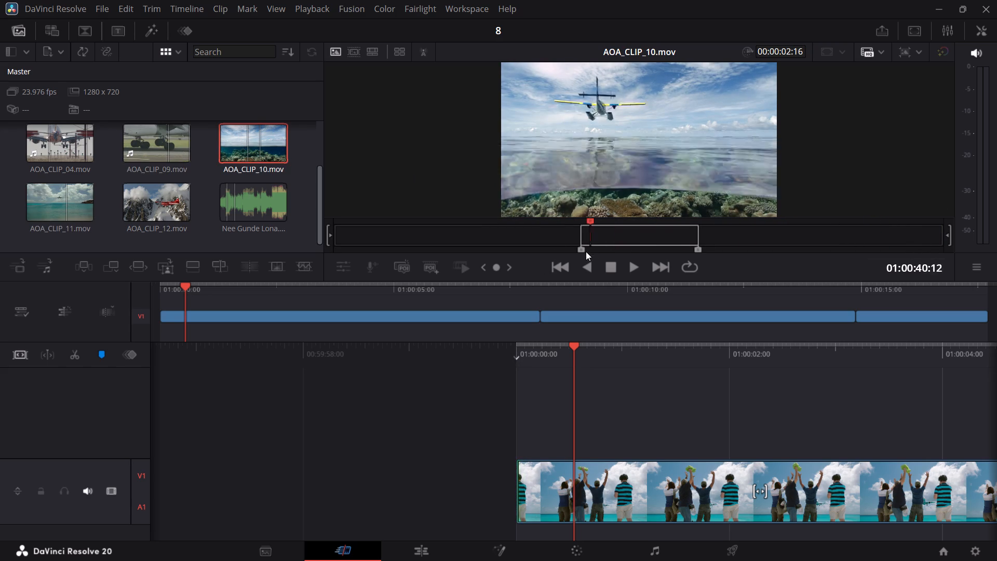
{"action": "left_click_drag", "start_coordinate": [586, 251], "coordinate": [635, 259]}
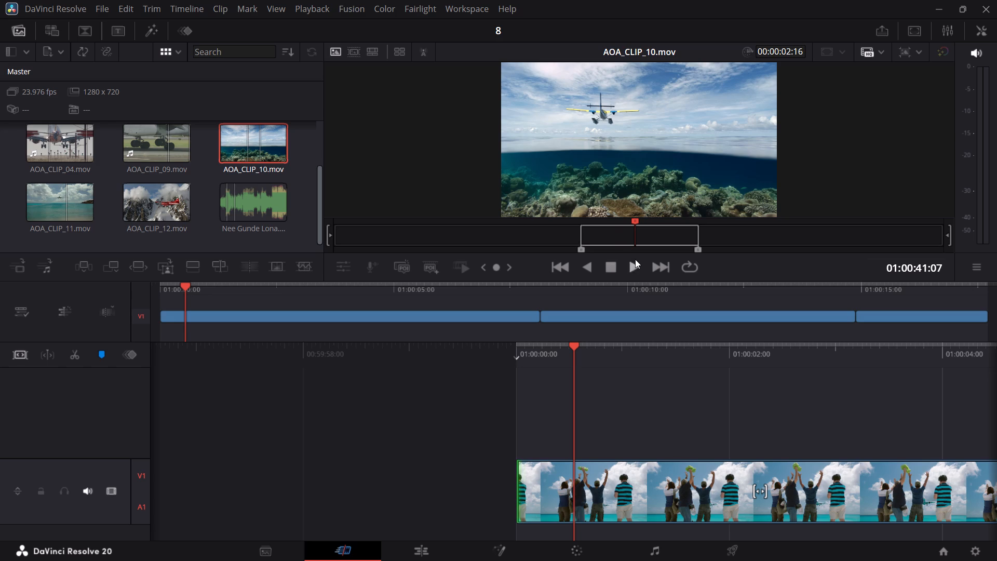
Open Nee Gunde Lona.mp3 and listen from near its beginning into the marked range, stopping at 00:00:31:12.
{"action": "scroll", "coordinate": [198, 168], "scroll_direction": "down", "scroll_amount": 2}
{"action": "scroll", "coordinate": [199, 168], "scroll_direction": "up", "scroll_amount": 2}
{"action": "scroll", "coordinate": [199, 168], "scroll_direction": "down", "scroll_amount": 1}
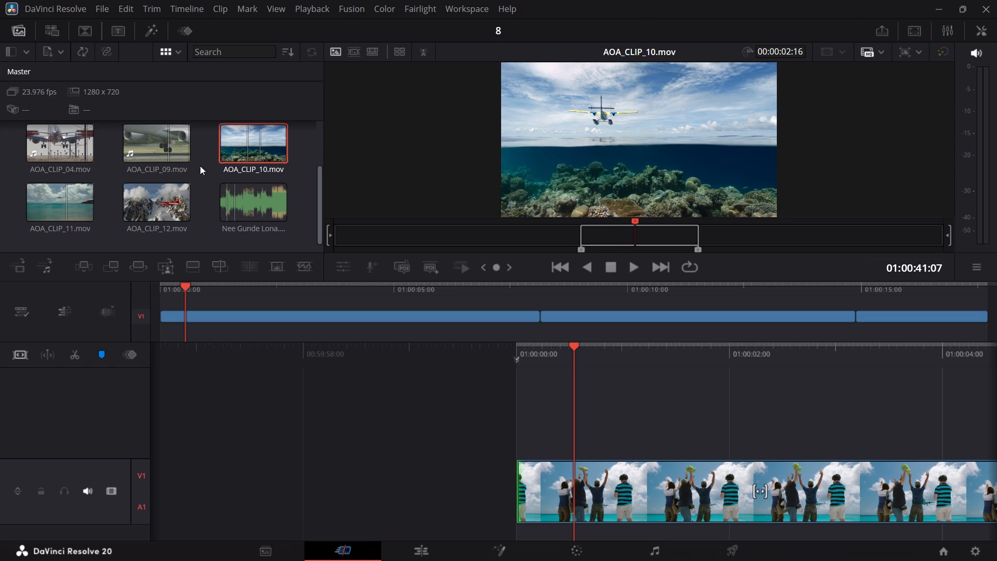
{"action": "double_click", "coordinate": [237, 201]}
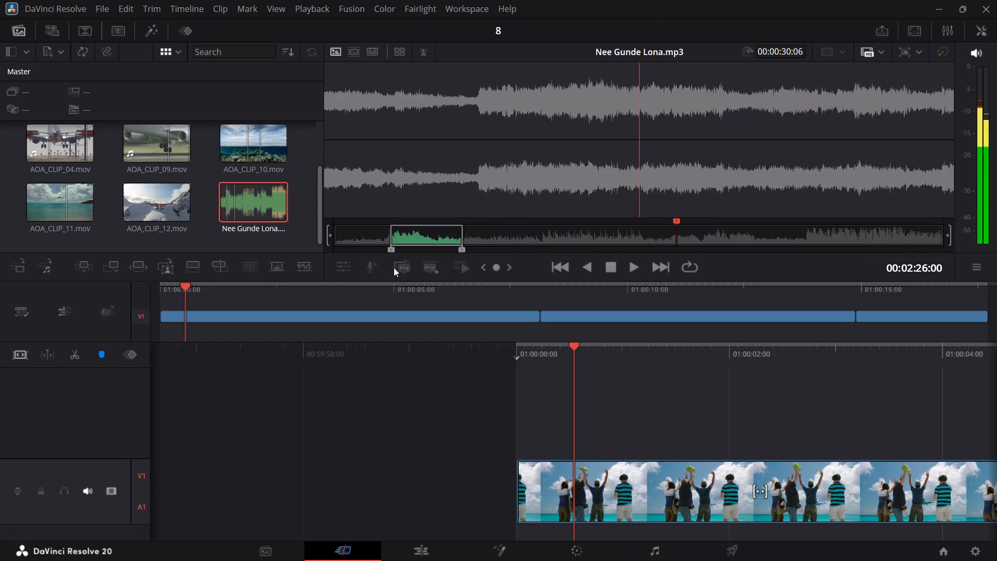
{"action": "left_click_drag", "start_coordinate": [680, 218], "coordinate": [433, 237]}
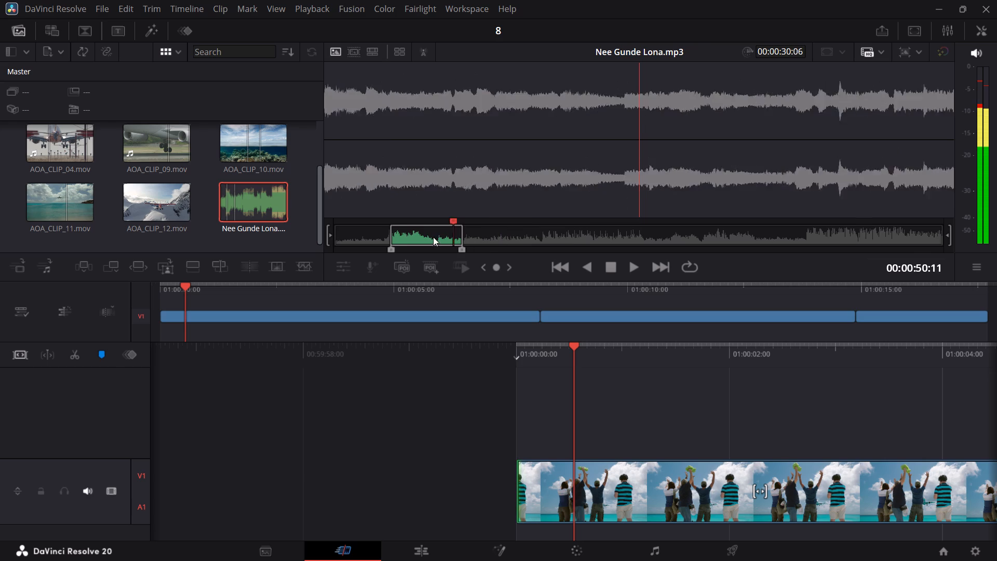
{"action": "left_click_drag", "start_coordinate": [433, 237], "coordinate": [349, 250]}
{"action": "left_click", "coordinate": [634, 266]}
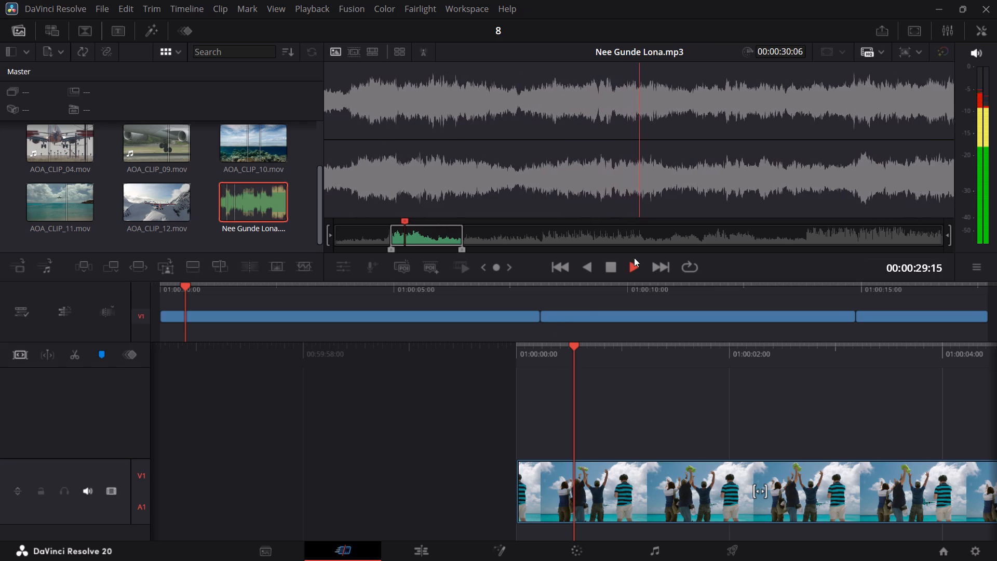
{"action": "left_click", "coordinate": [611, 264]}
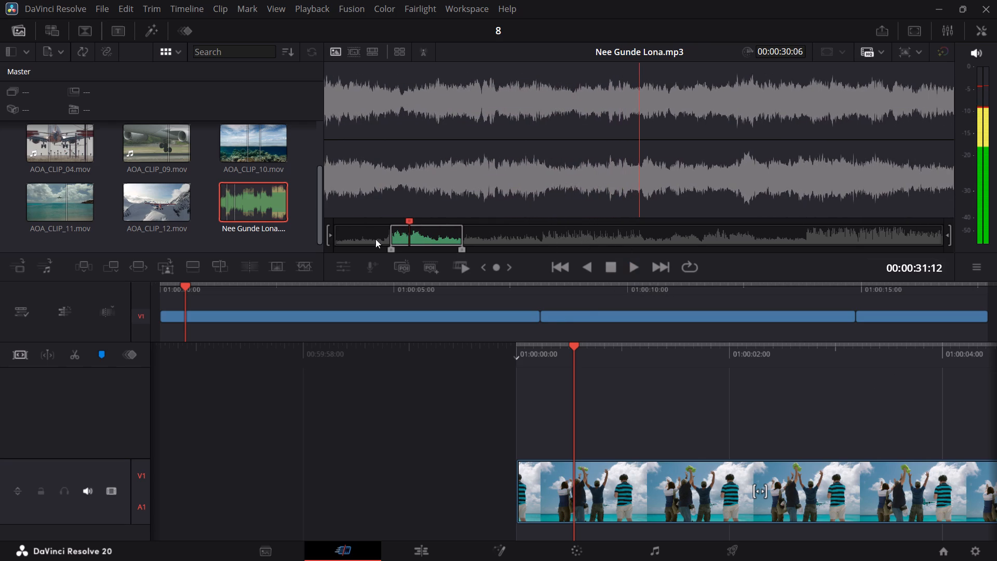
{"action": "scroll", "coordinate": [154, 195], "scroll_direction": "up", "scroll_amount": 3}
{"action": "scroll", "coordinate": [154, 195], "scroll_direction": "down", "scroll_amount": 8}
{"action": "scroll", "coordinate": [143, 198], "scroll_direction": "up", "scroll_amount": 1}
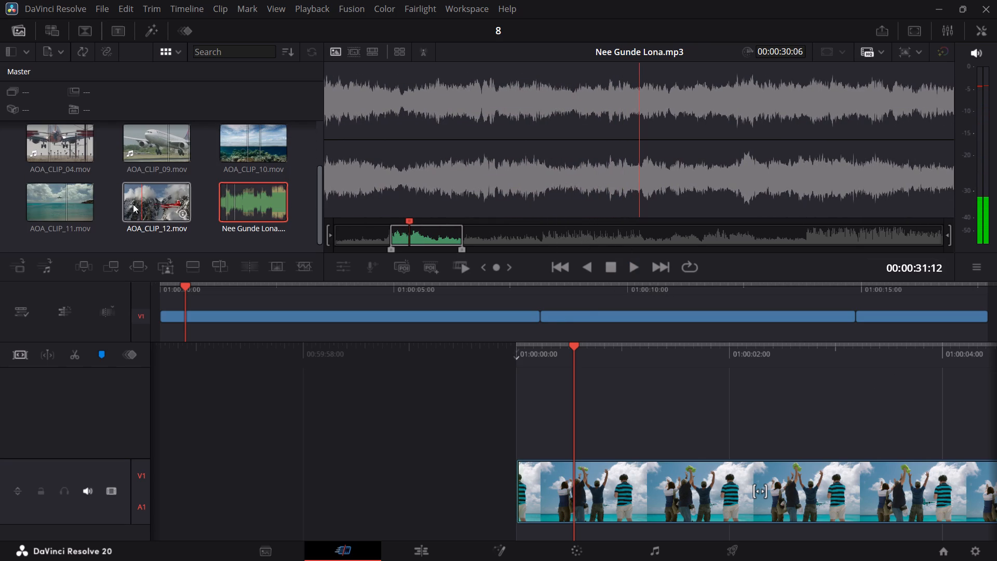
Open AOA_CLIP_11.mov and play its source footage past the marked range.
{"action": "double_click", "coordinate": [84, 206]}
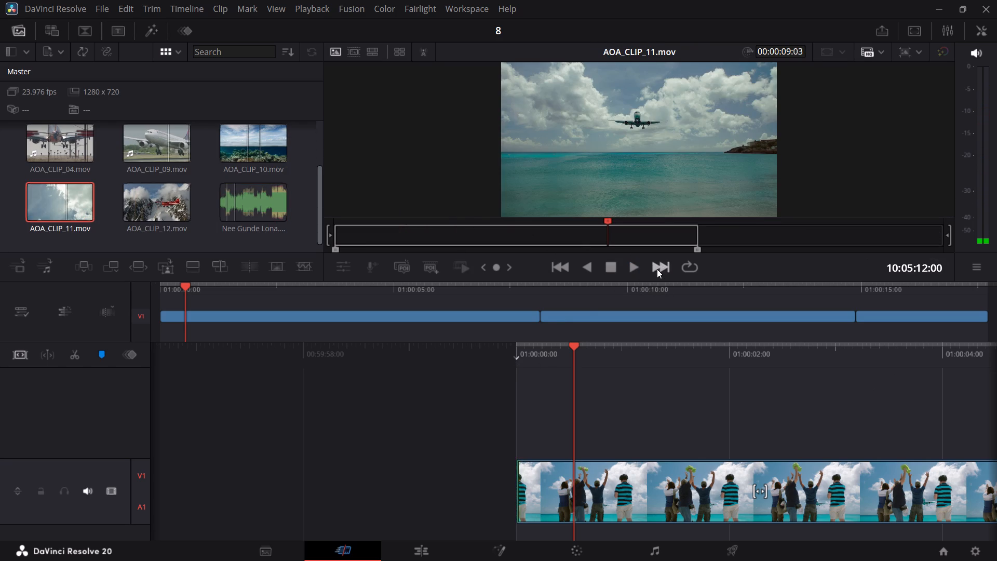
{"action": "left_click", "coordinate": [637, 271]}
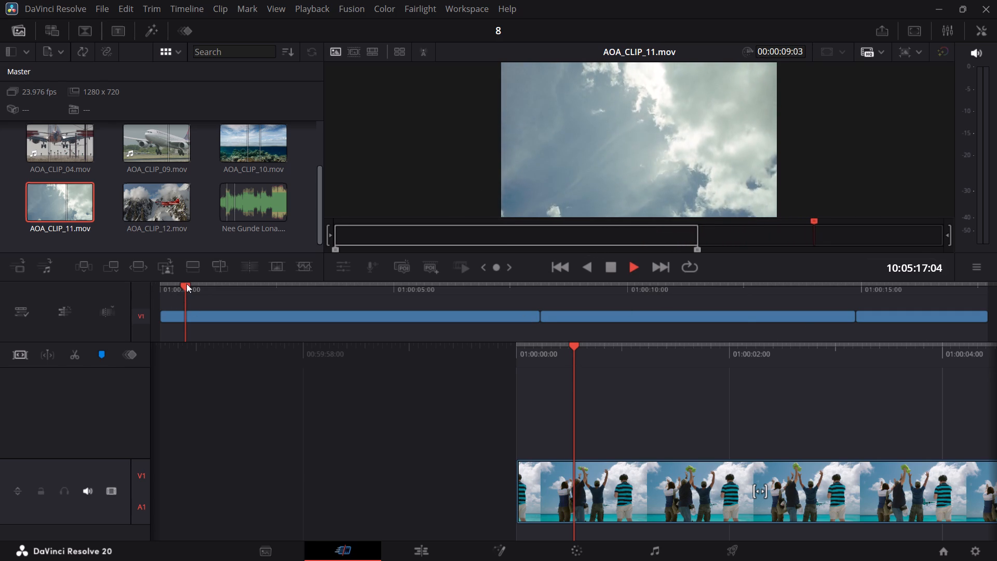
Add the Colored Border, Digital Glitch and DSLR effects to the first clip, with the playhead at 01:00:00:00.
{"action": "left_click_drag", "start_coordinate": [186, 284], "coordinate": [162, 286]}
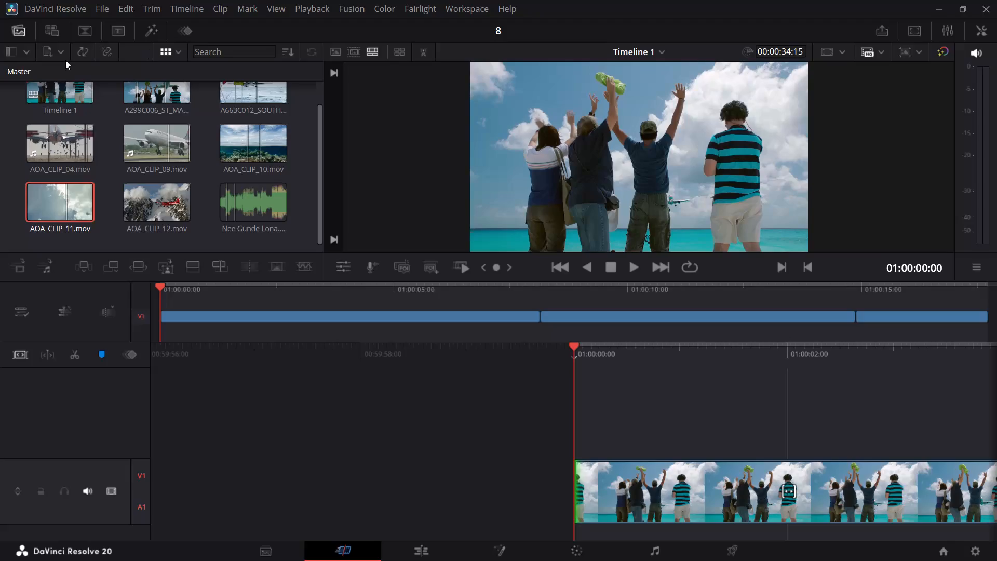
{"action": "left_click", "coordinate": [150, 26]}
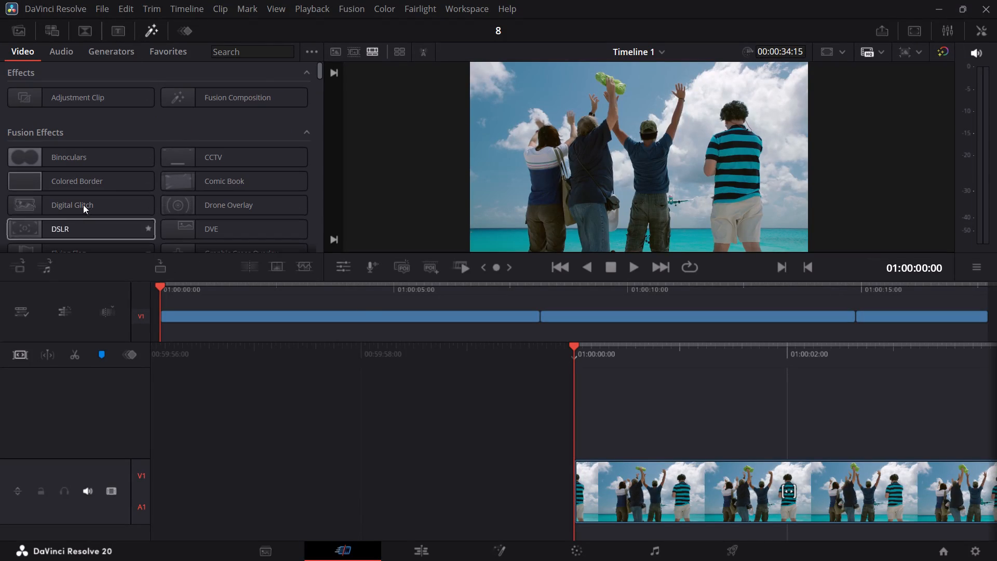
{"action": "double_click", "coordinate": [96, 188]}
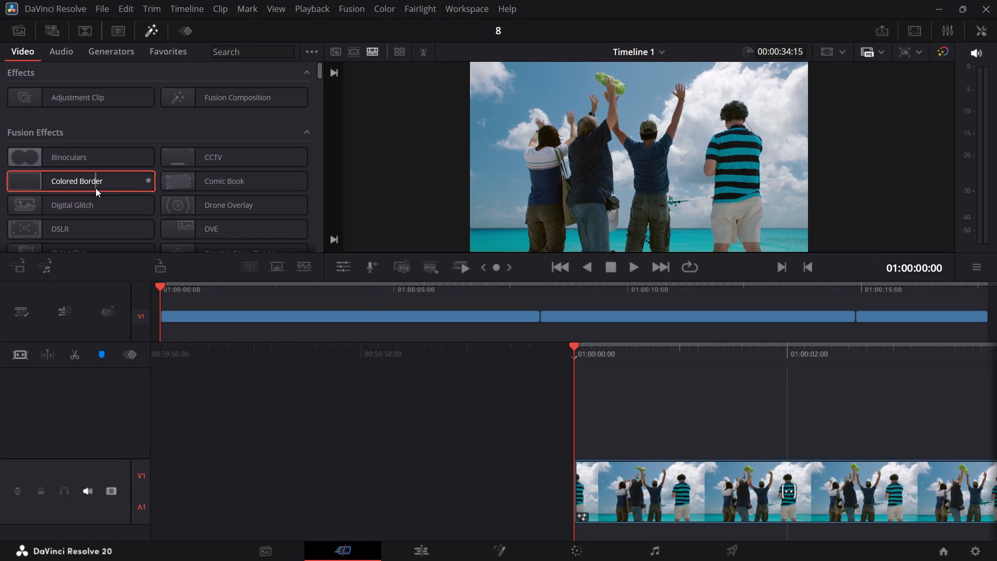
{"action": "double_click", "coordinate": [96, 207]}
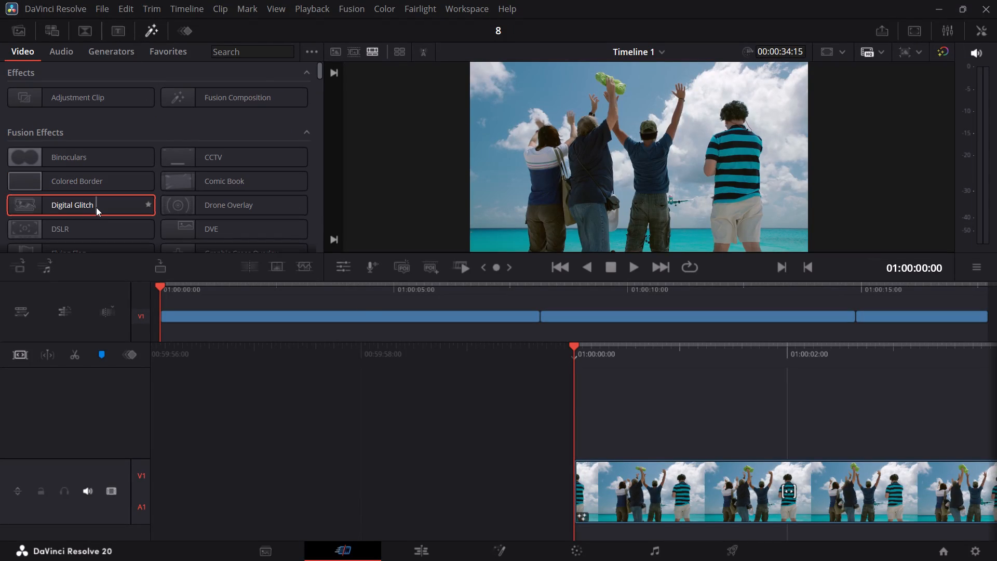
{"action": "double_click", "coordinate": [96, 223]}
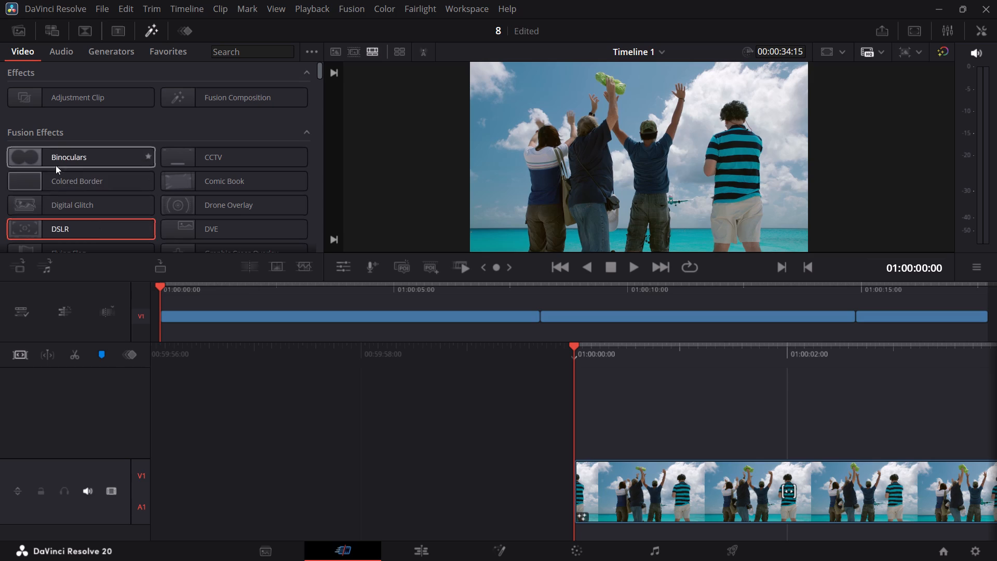
Add the Flying Flag and Night Vision effects to the first clip of Timeline 1.
{"action": "scroll", "coordinate": [56, 188], "scroll_direction": "down", "scroll_amount": 2}
{"action": "scroll", "coordinate": [97, 170], "scroll_direction": "down", "scroll_amount": 1}
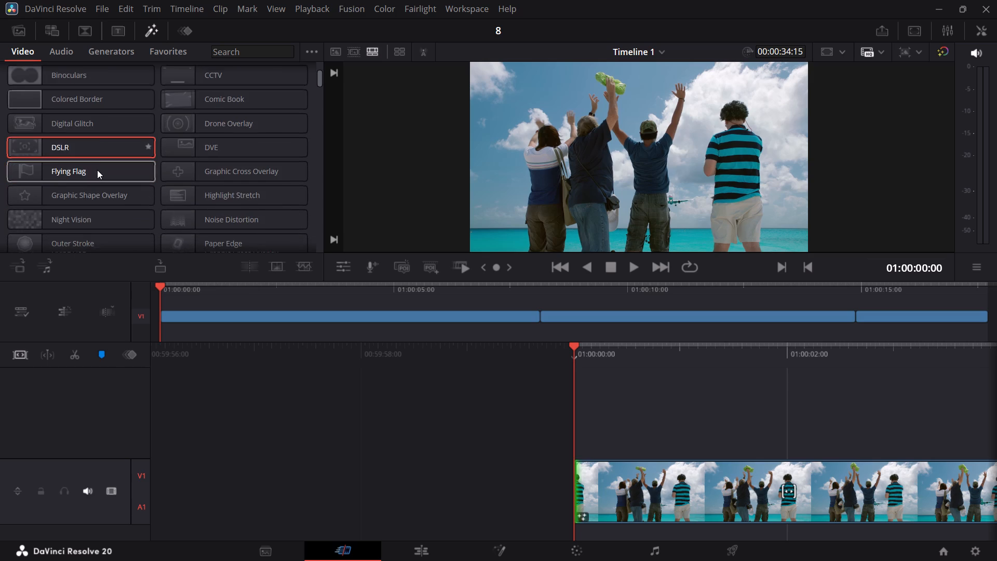
{"action": "scroll", "coordinate": [97, 170], "scroll_direction": "down", "scroll_amount": 1}
{"action": "scroll", "coordinate": [97, 170], "scroll_direction": "up", "scroll_amount": 4}
{"action": "scroll", "coordinate": [97, 170], "scroll_direction": "down", "scroll_amount": 1}
{"action": "scroll", "coordinate": [97, 170], "scroll_direction": "up", "scroll_amount": 1}
{"action": "scroll", "coordinate": [97, 170], "scroll_direction": "down", "scroll_amount": 1}
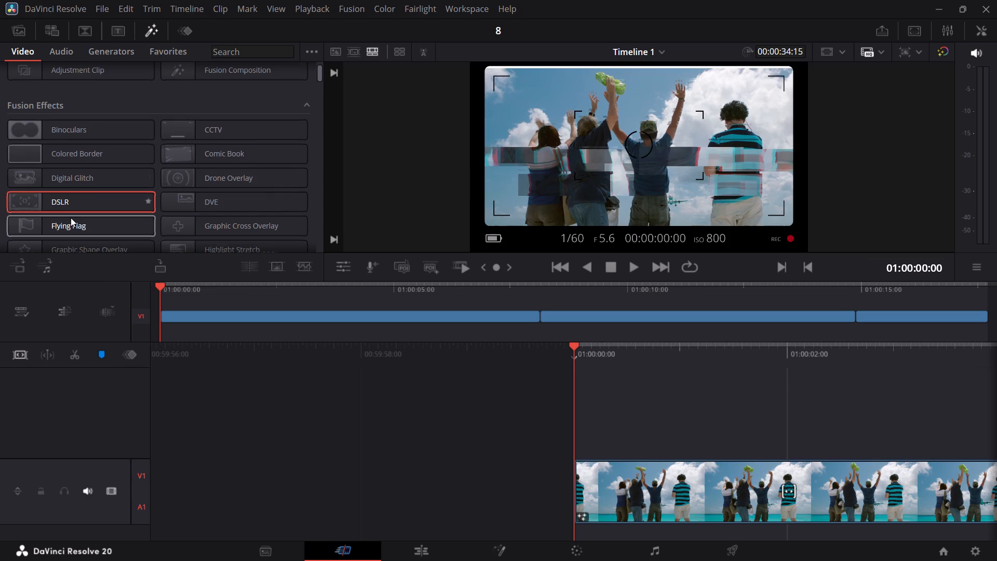
{"action": "double_click", "coordinate": [112, 221]}
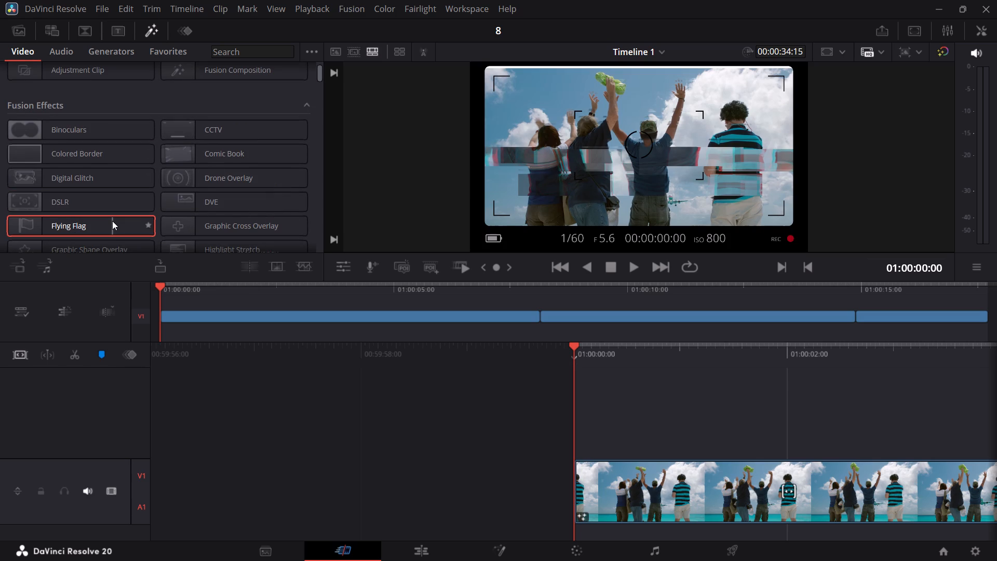
{"action": "scroll", "coordinate": [111, 221], "scroll_direction": "down", "scroll_amount": 1}
{"action": "double_click", "coordinate": [96, 238]}
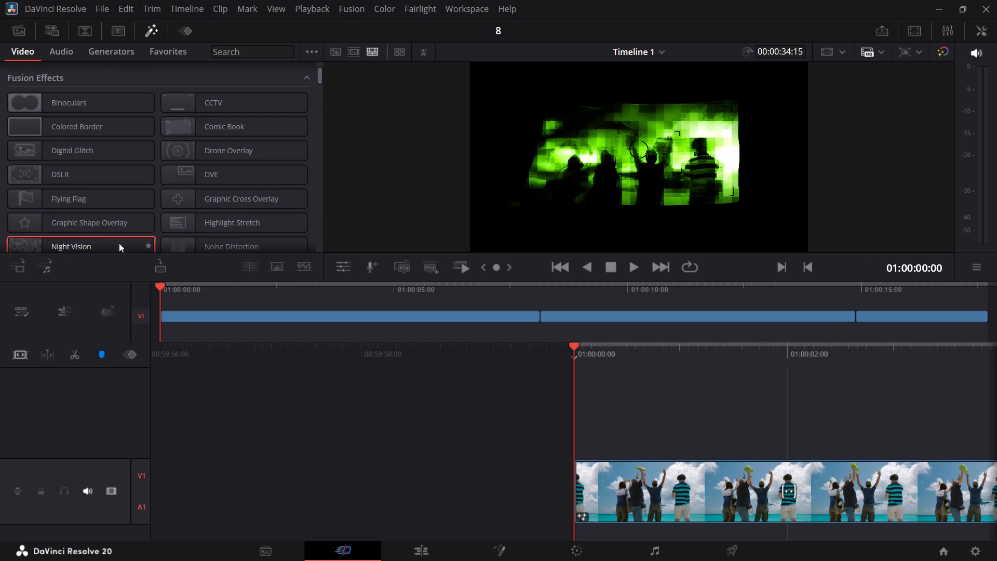
Play Timeline 1 from its start to examine the effects on the first clip.
{"action": "left_click", "coordinate": [631, 265]}
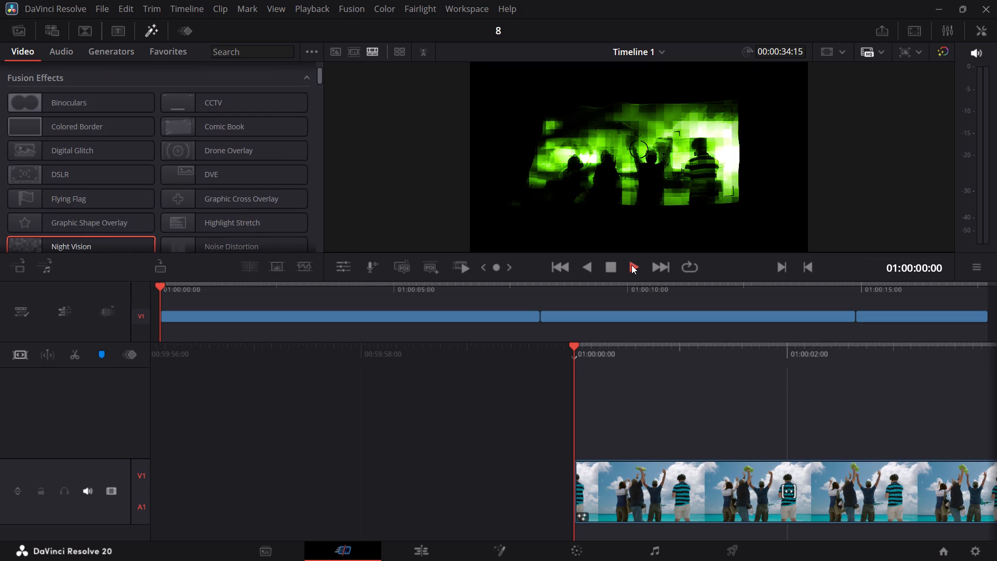
{"action": "left_click", "coordinate": [631, 265]}
{"action": "left_click", "coordinate": [631, 265]}
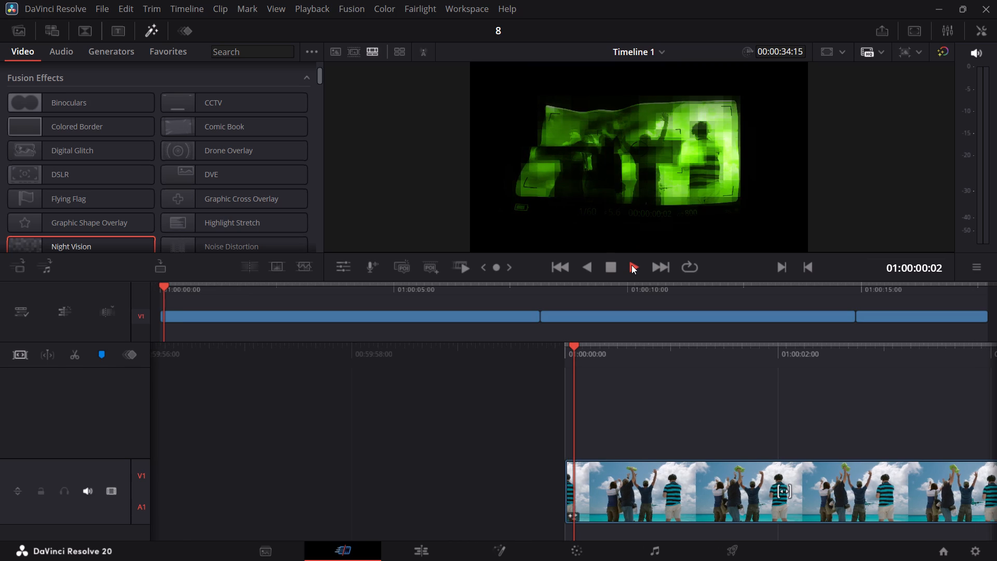
{"action": "left_click", "coordinate": [631, 265]}
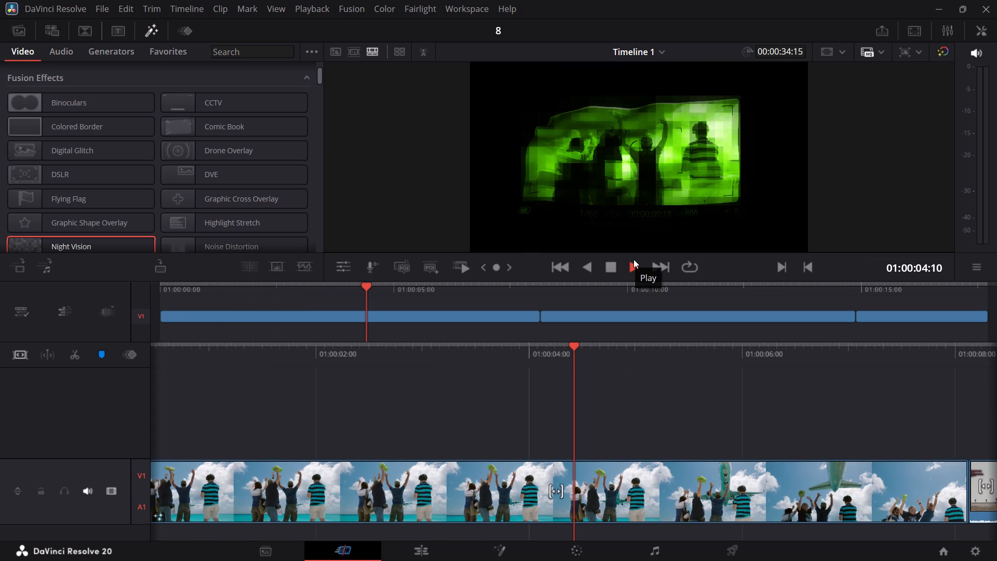
During playback, add DVE to the first clip and Highlight Stretch and Drone Overlay to AOA_CLIP_04.mov, stopping at 01:00:16:10.
{"action": "double_click", "coordinate": [251, 178]}
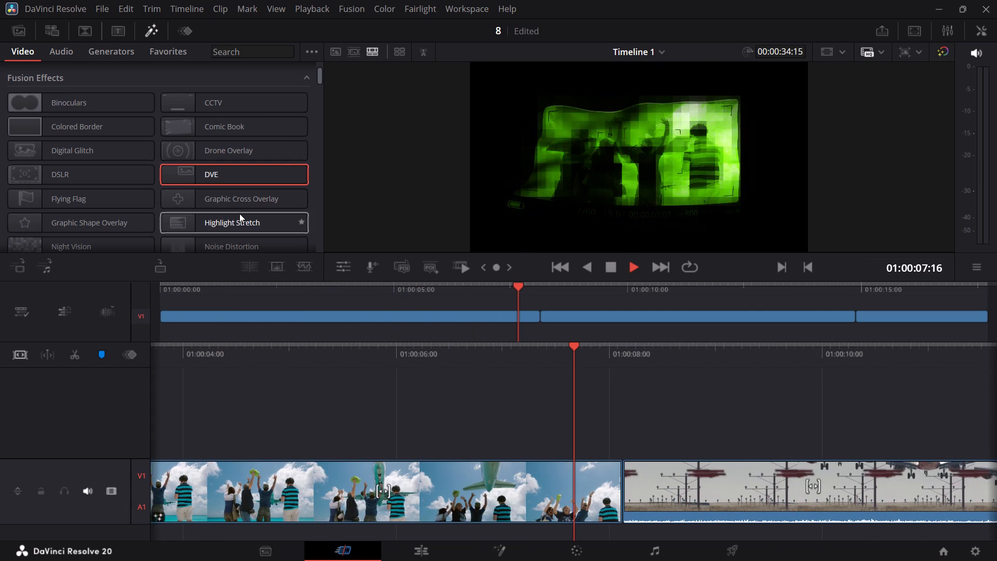
{"action": "double_click", "coordinate": [240, 217]}
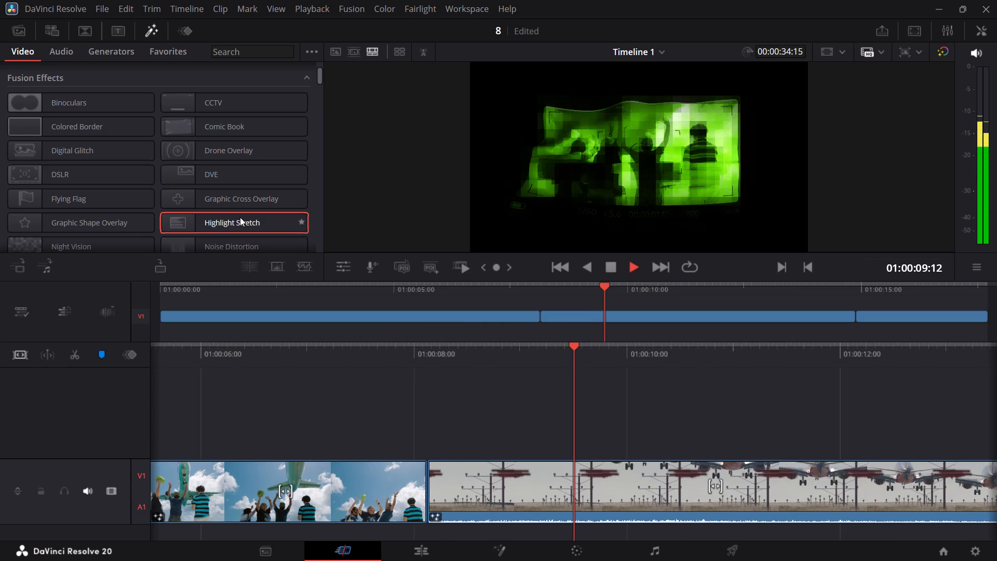
{"action": "triple_click", "coordinate": [236, 145]}
{"action": "scroll", "coordinate": [238, 184], "scroll_direction": "down", "scroll_amount": 1}
{"action": "scroll", "coordinate": [238, 184], "scroll_direction": "up", "scroll_amount": 1}
{"action": "scroll", "coordinate": [238, 184], "scroll_direction": "down", "scroll_amount": 2}
{"action": "scroll", "coordinate": [238, 184], "scroll_direction": "up", "scroll_amount": 1}
{"action": "scroll", "coordinate": [238, 184], "scroll_direction": "down", "scroll_amount": 1}
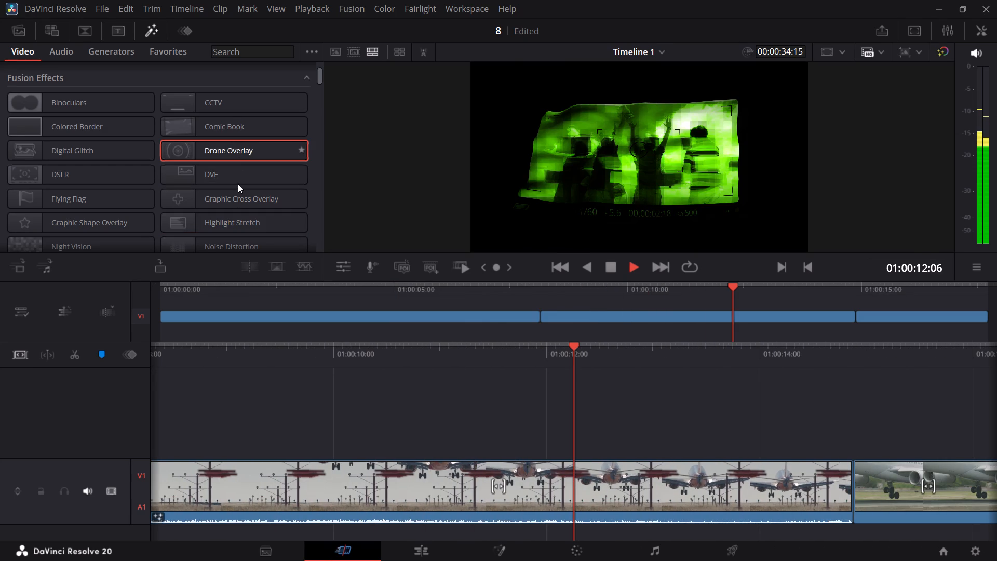
{"action": "scroll", "coordinate": [234, 197], "scroll_direction": "up", "scroll_amount": 3}
{"action": "scroll", "coordinate": [234, 197], "scroll_direction": "down", "scroll_amount": 3}
{"action": "left_click", "coordinate": [607, 274]}
{"action": "left_click", "coordinate": [608, 270]}
{"action": "left_click", "coordinate": [608, 270]}
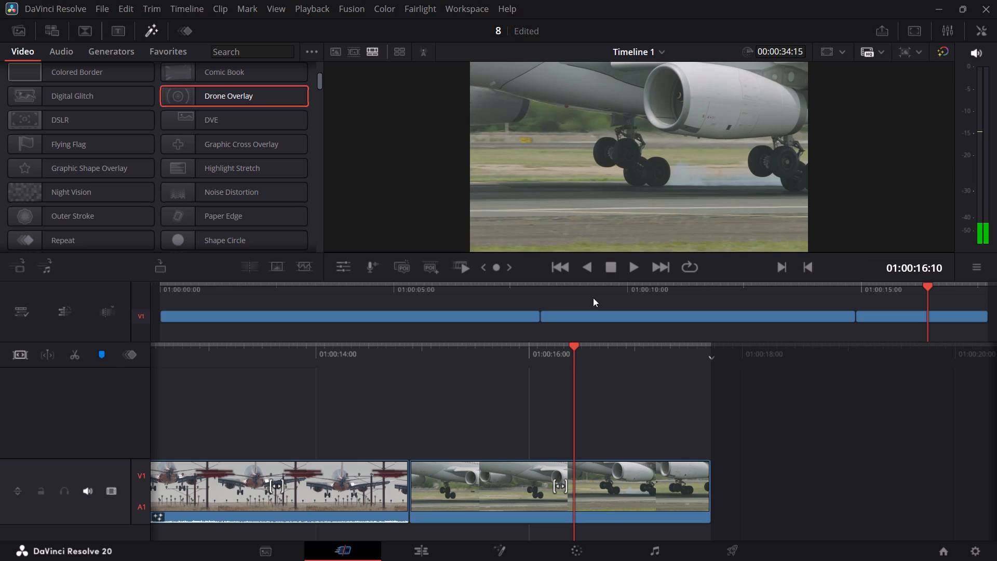
{"action": "left_click", "coordinate": [615, 271]}
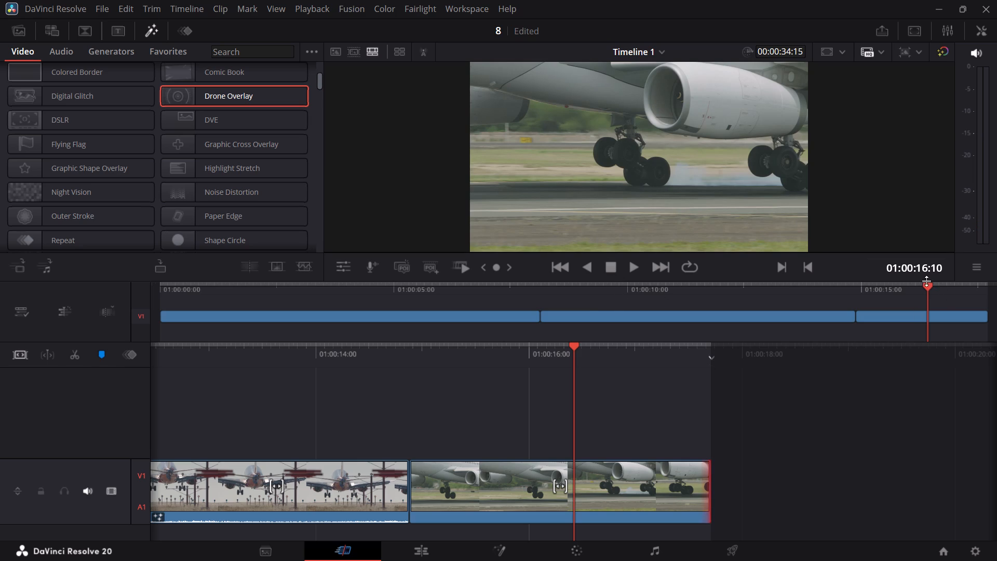
Return to the start of Timeline 1 and play the first clip to check its stacked effects.
{"action": "left_click_drag", "start_coordinate": [926, 286], "coordinate": [16, 359]}
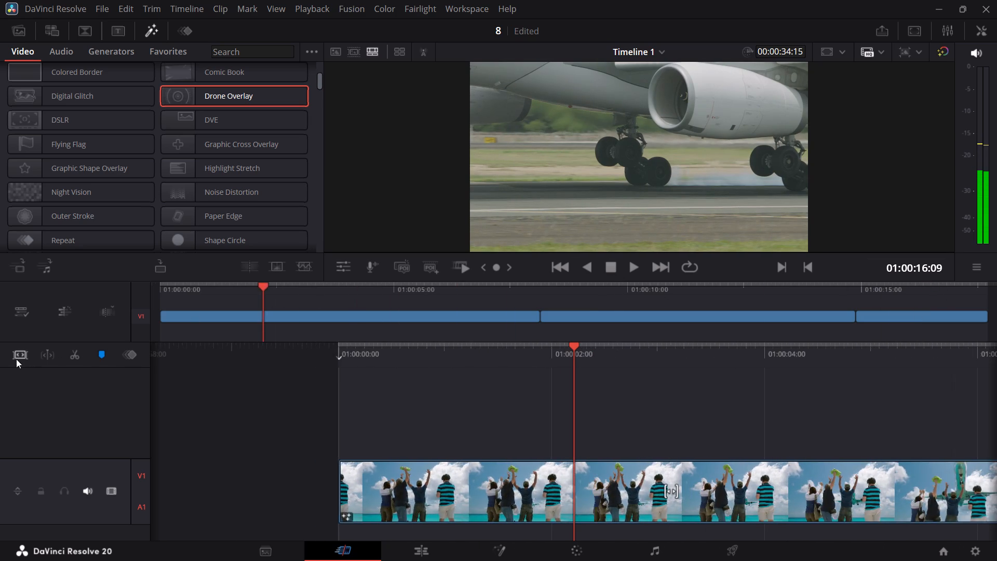
{"action": "left_click_drag", "start_coordinate": [16, 359], "coordinate": [0, 373]}
{"action": "left_click", "coordinate": [628, 269]}
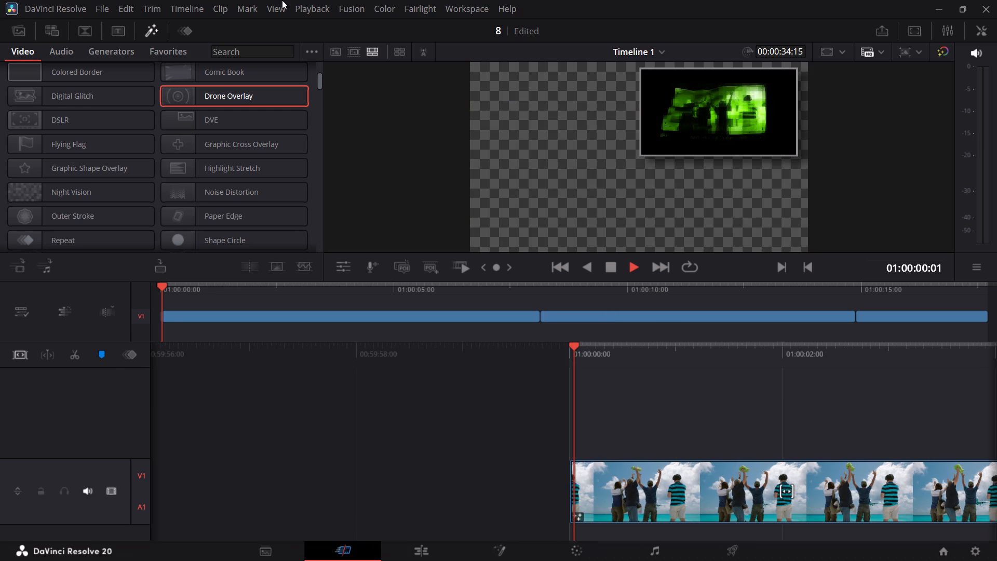
{"action": "double_click", "coordinate": [709, 128]}
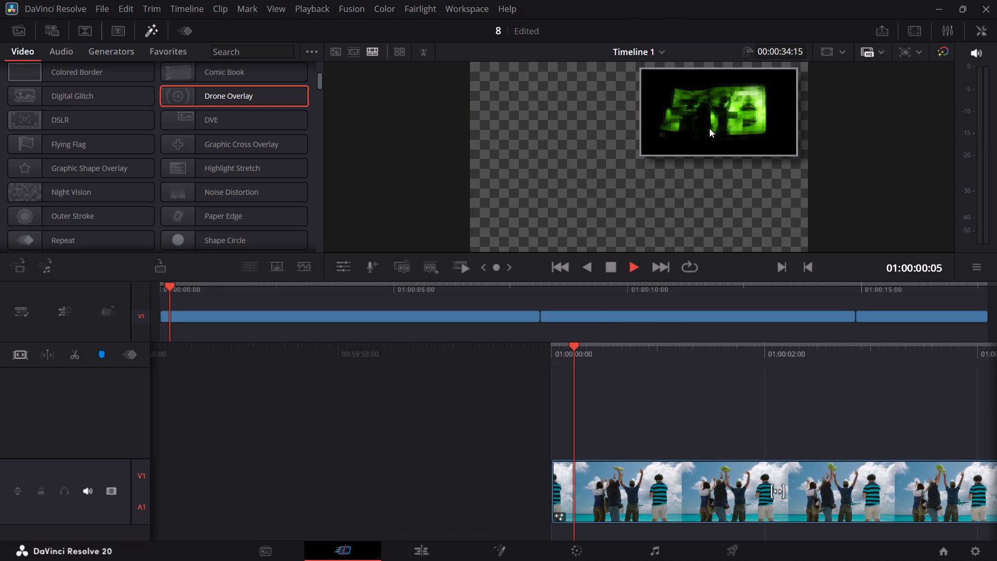
Add the Video Call, Stretch Region and Video Camera effects to the first clip while it plays.
{"action": "scroll", "coordinate": [40, 213], "scroll_direction": "down", "scroll_amount": 5}
{"action": "scroll", "coordinate": [40, 213], "scroll_direction": "up", "scroll_amount": 2}
{"action": "scroll", "coordinate": [40, 213], "scroll_direction": "down", "scroll_amount": 3}
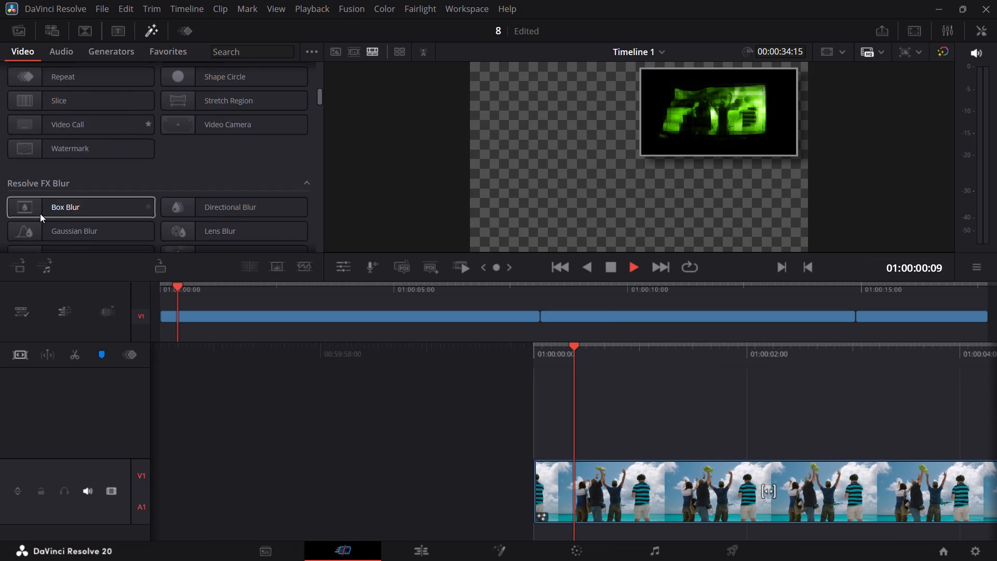
{"action": "double_click", "coordinate": [100, 127]}
{"action": "triple_click", "coordinate": [100, 127]}
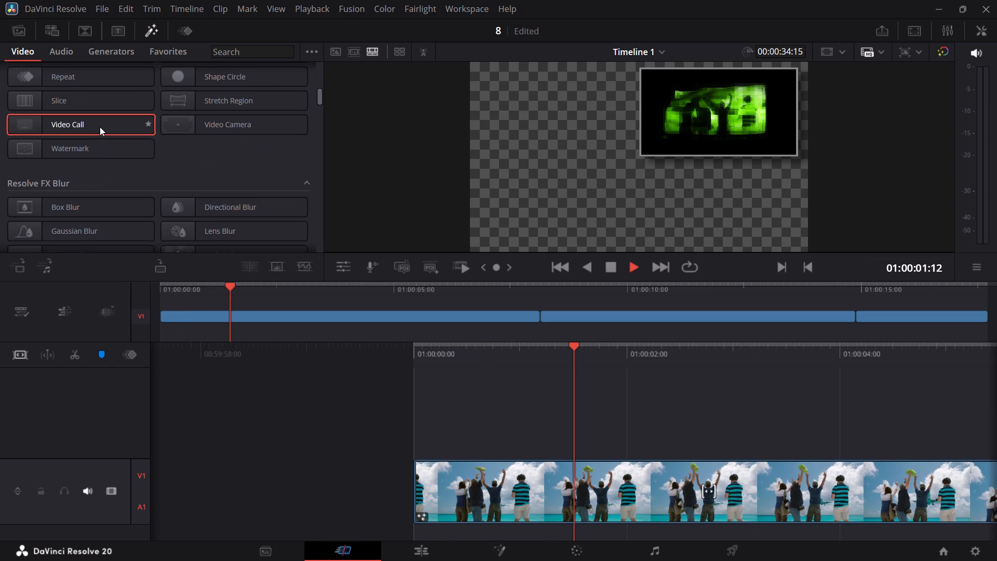
{"action": "triple_click", "coordinate": [100, 127]}
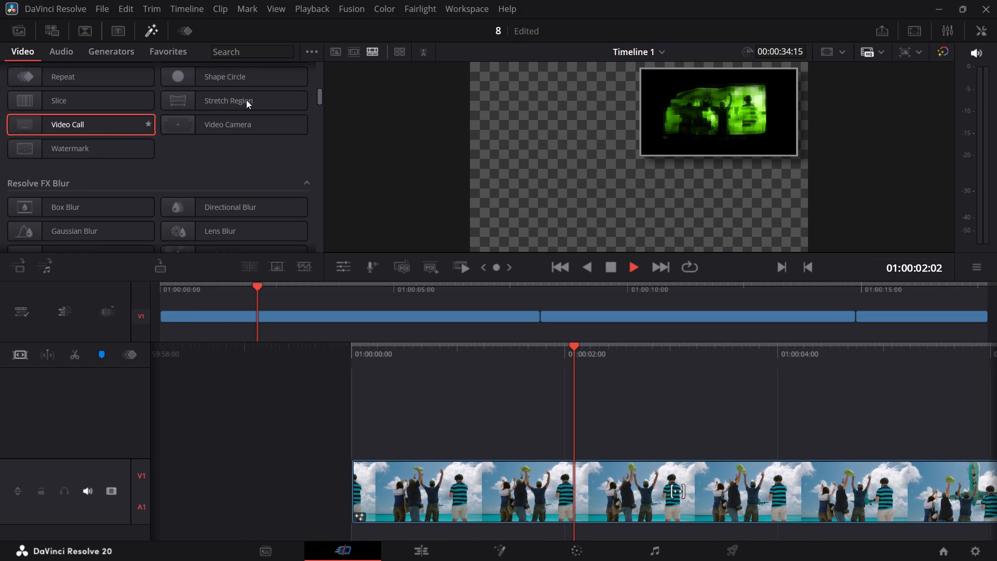
{"action": "triple_click", "coordinate": [246, 102]}
{"action": "left_click", "coordinate": [246, 102]}
{"action": "left_click", "coordinate": [246, 102]}
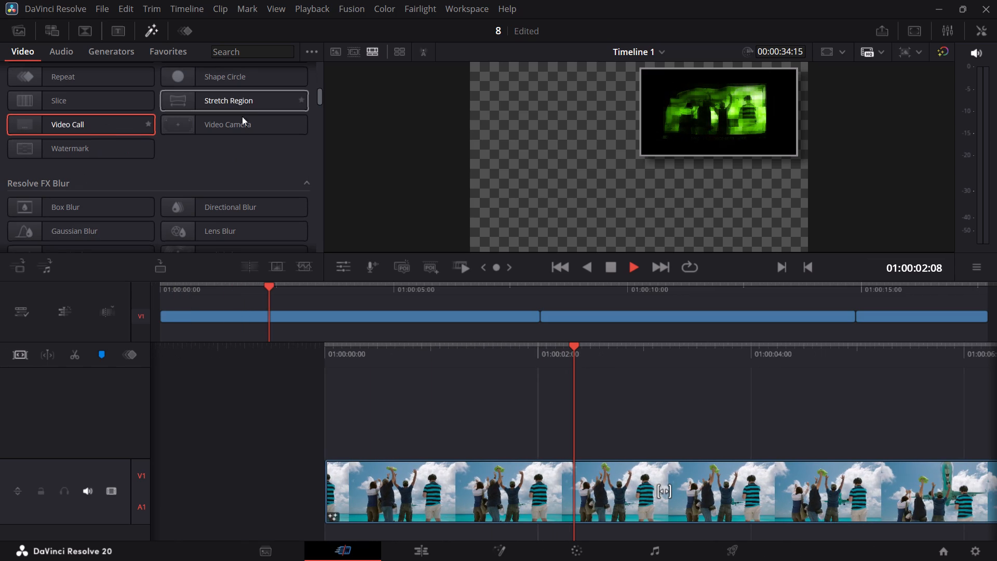
{"action": "triple_click", "coordinate": [240, 126]}
{"action": "triple_click", "coordinate": [240, 126]}
{"action": "double_click", "coordinate": [240, 126]}
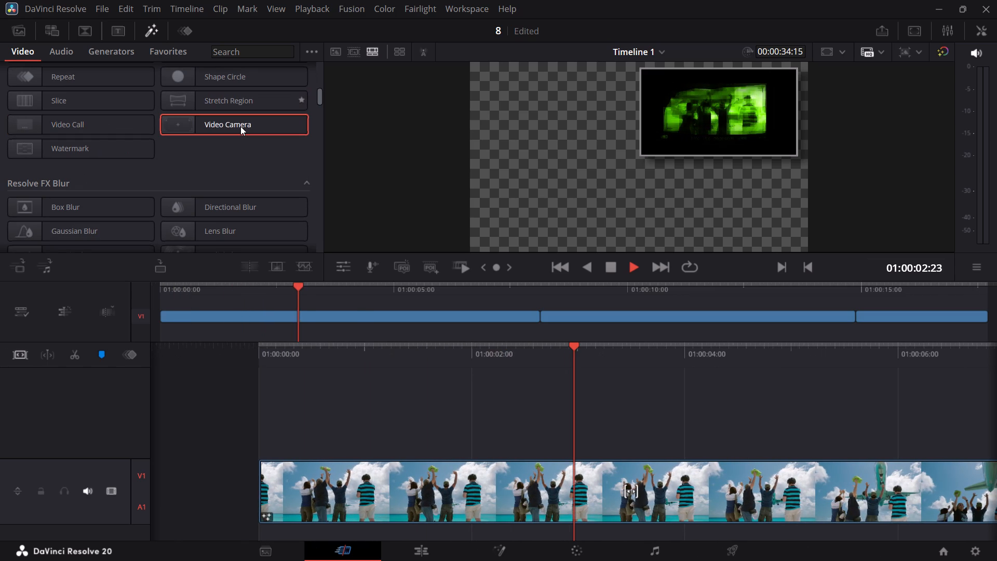
Stop playback at 01:00:03:08, examine the first clip's combined effects, and resume playing from there.
{"action": "left_click", "coordinate": [628, 267]}
{"action": "triple_click", "coordinate": [609, 269]}
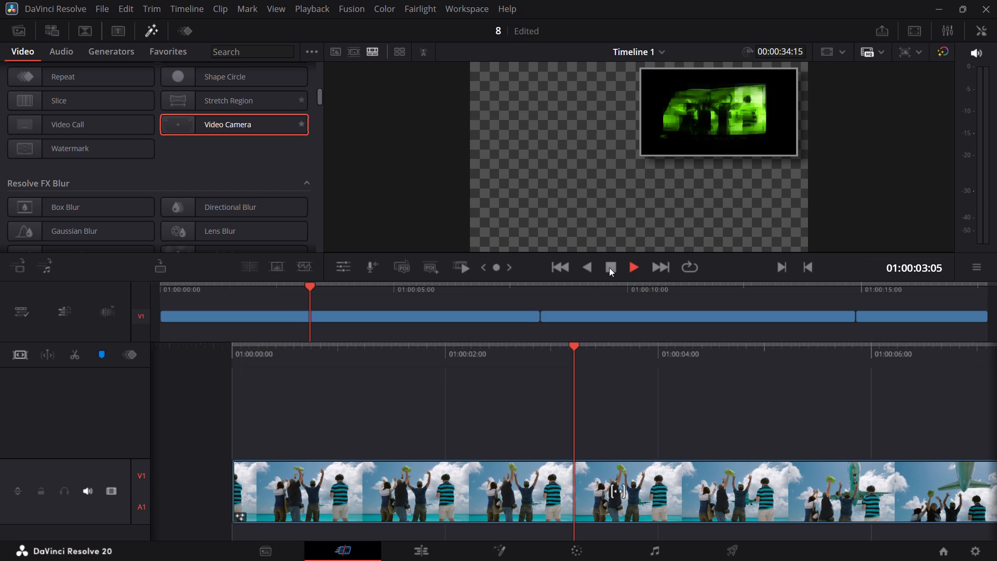
{"action": "double_click", "coordinate": [610, 268]}
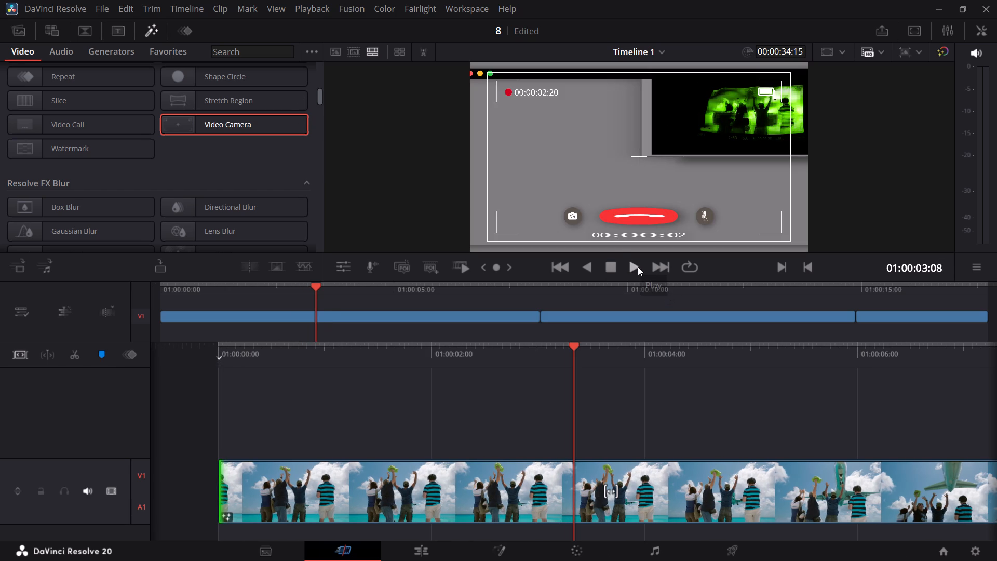
{"action": "left_click", "coordinate": [637, 265]}
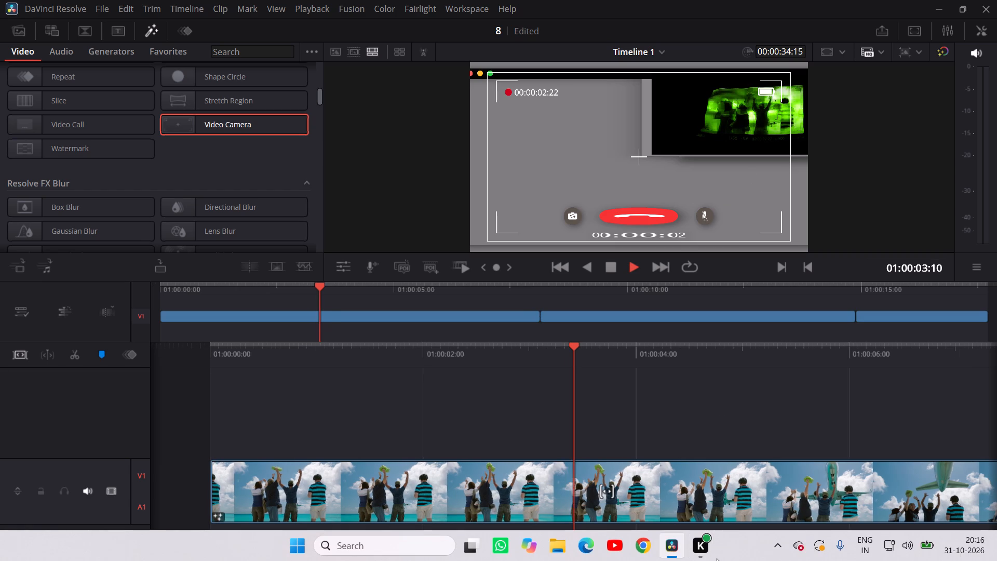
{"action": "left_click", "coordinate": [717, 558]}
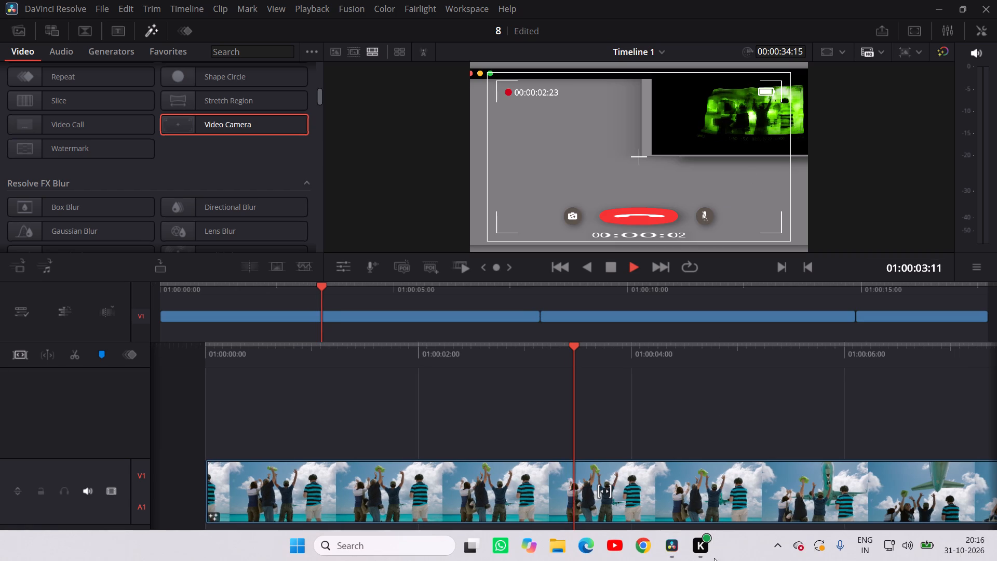